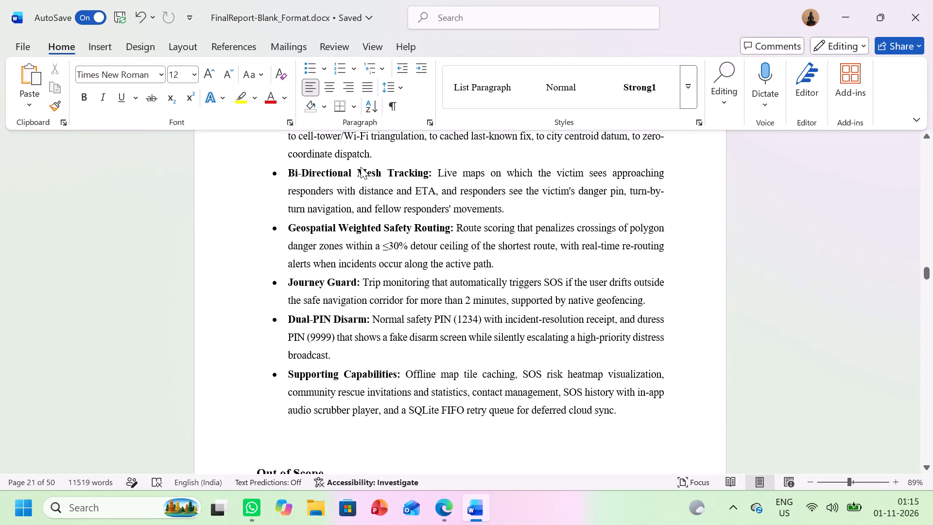
Set paragraph spacing before and after to 0 pt for the text from the Out of Scope heading through the end of Step 6 -Execution and Results.
scroll(361, 167, down, 1)
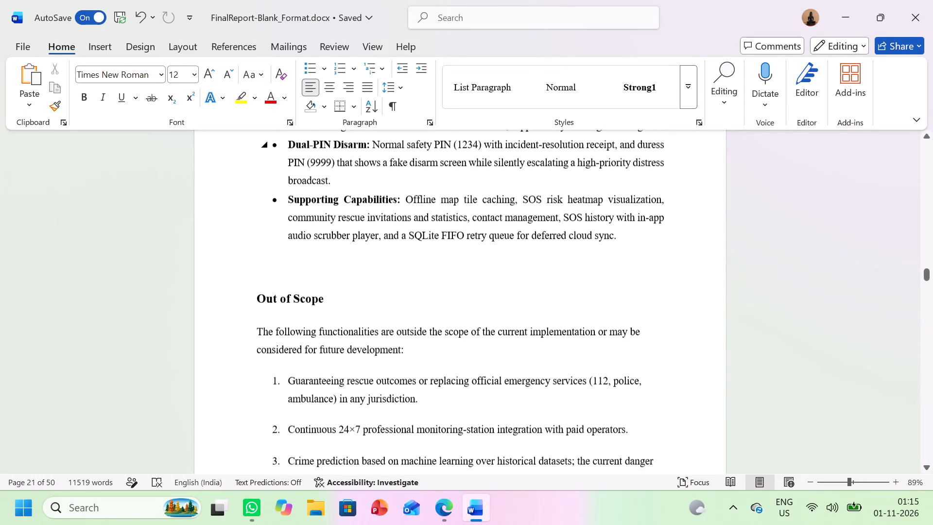
scroll(361, 167, down, 1)
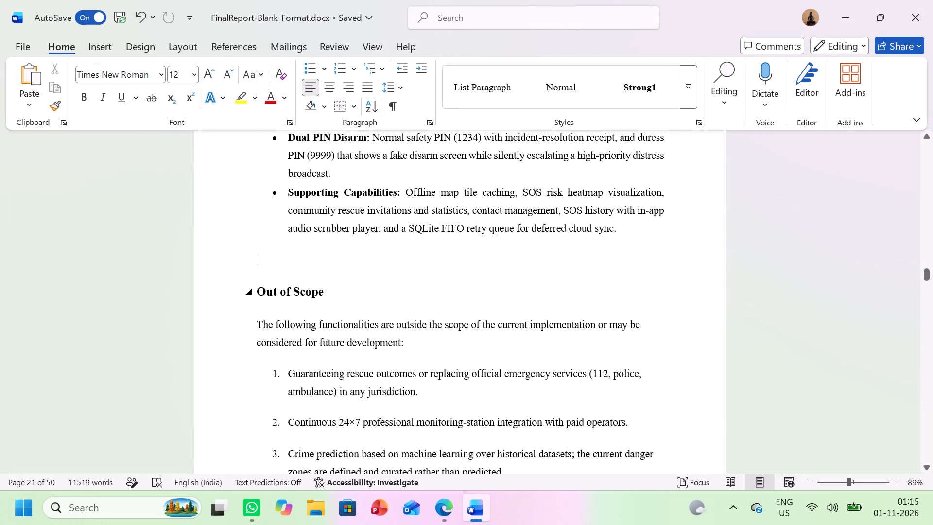
scroll(271, 287, down, 1)
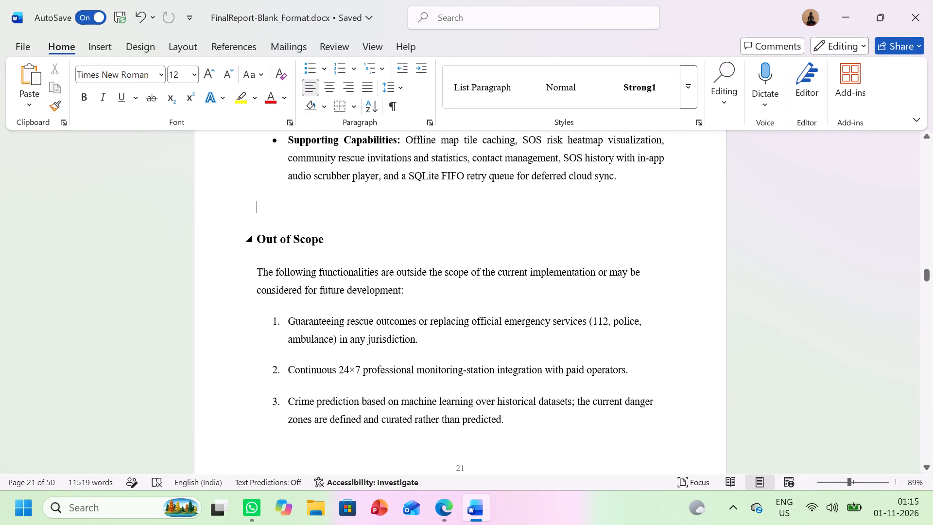
drag(260, 239, 321, 247)
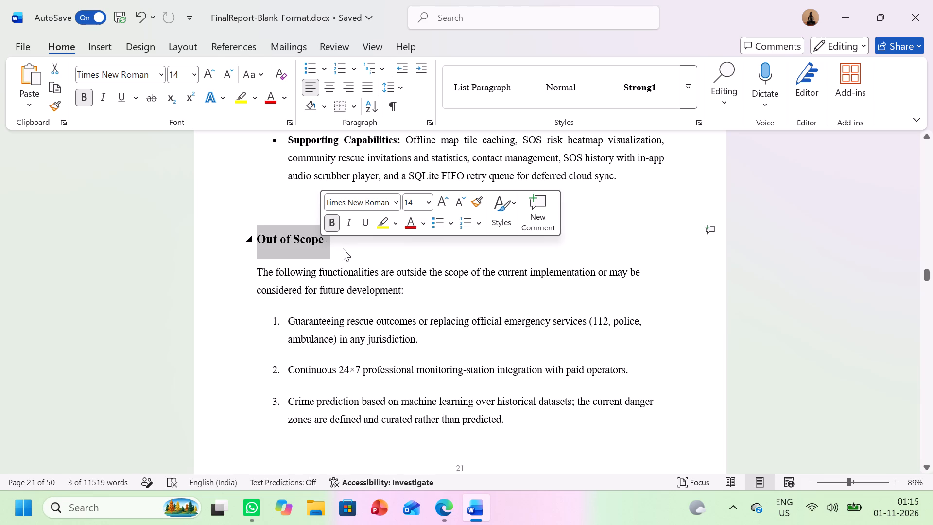
click(343, 248)
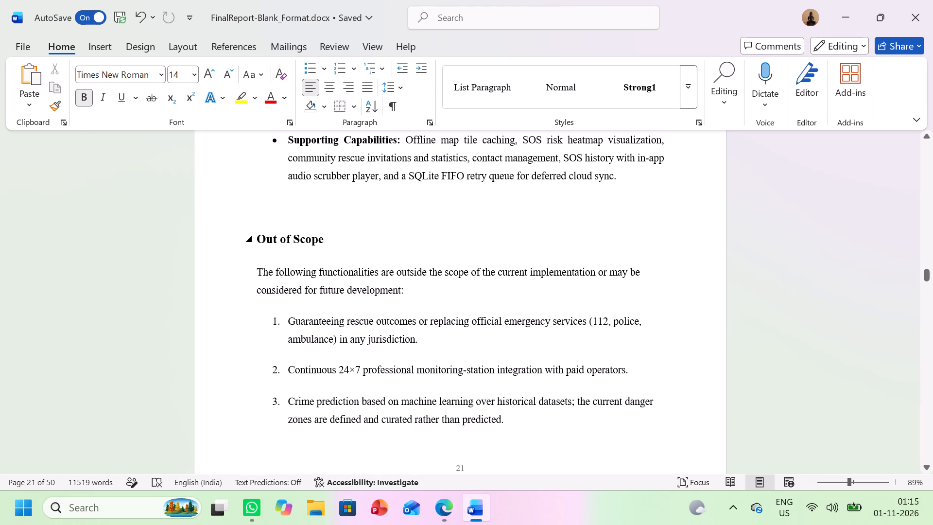
drag(256, 233, 534, 488)
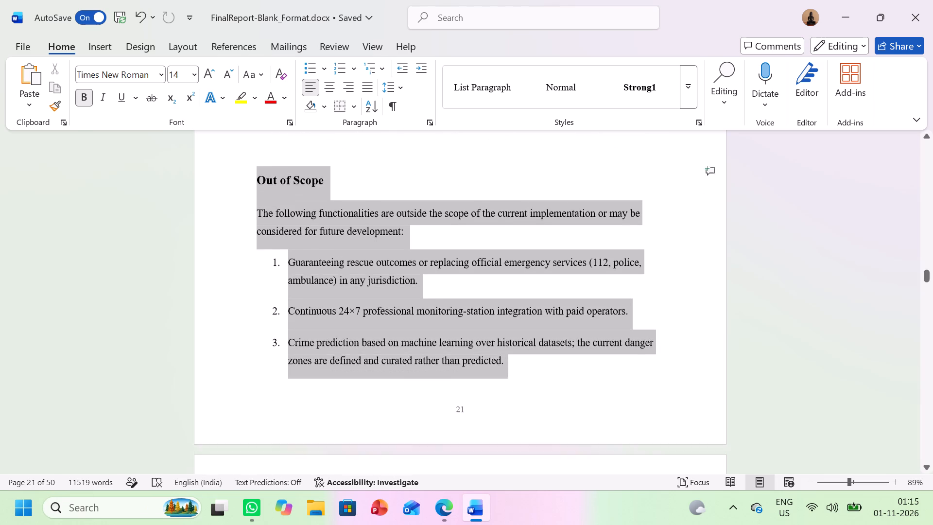
drag(534, 488, 536, 473)
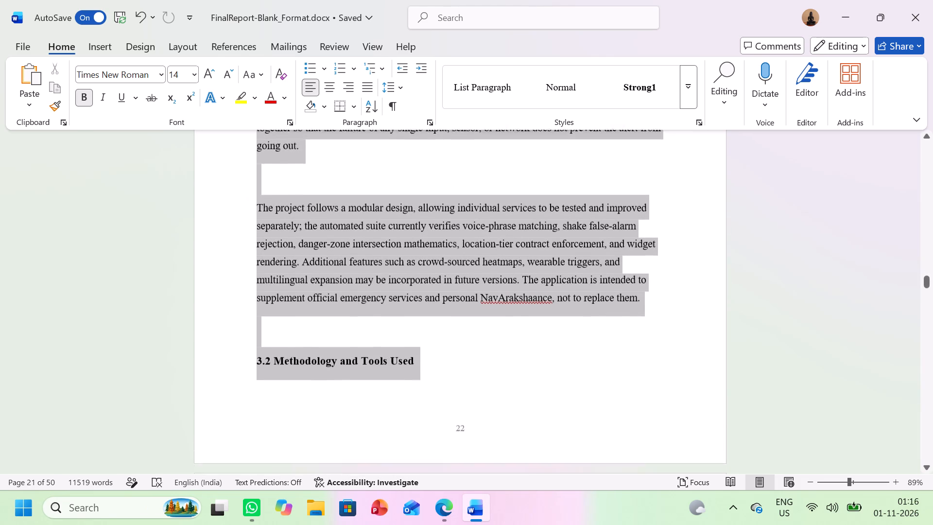
drag(536, 473, 732, 481)
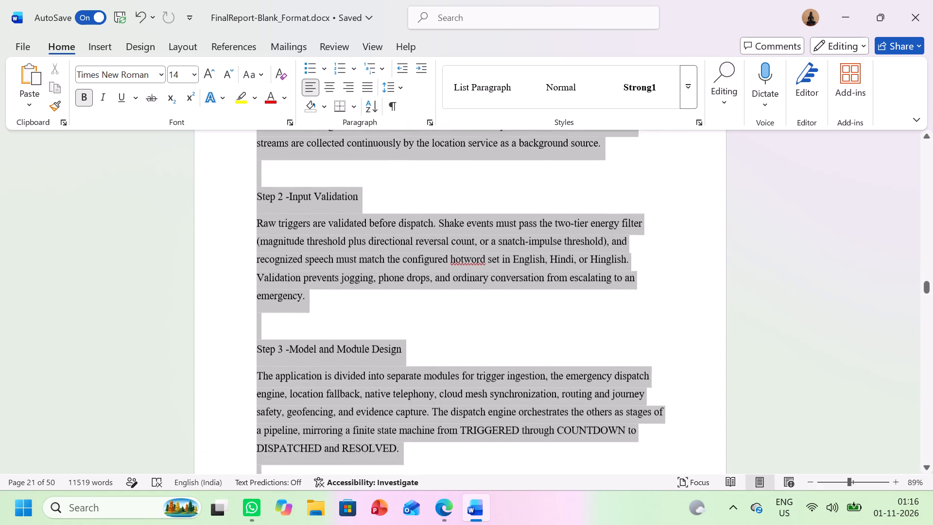
drag(732, 481, 718, 471)
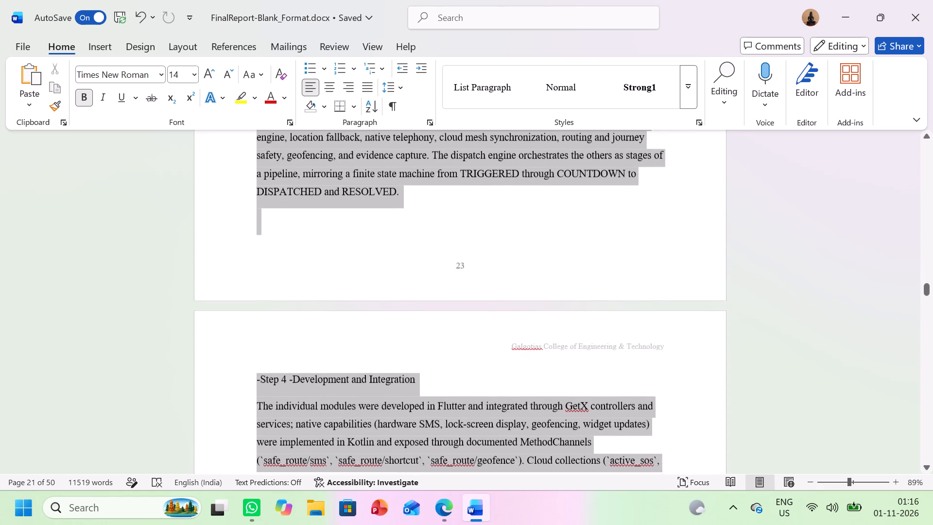
drag(718, 471, 721, 476)
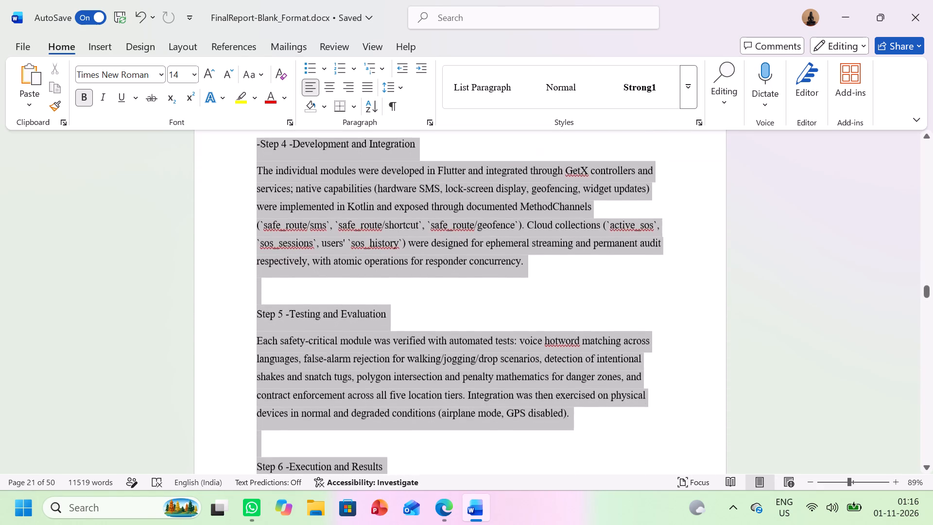
drag(721, 476, 656, 393)
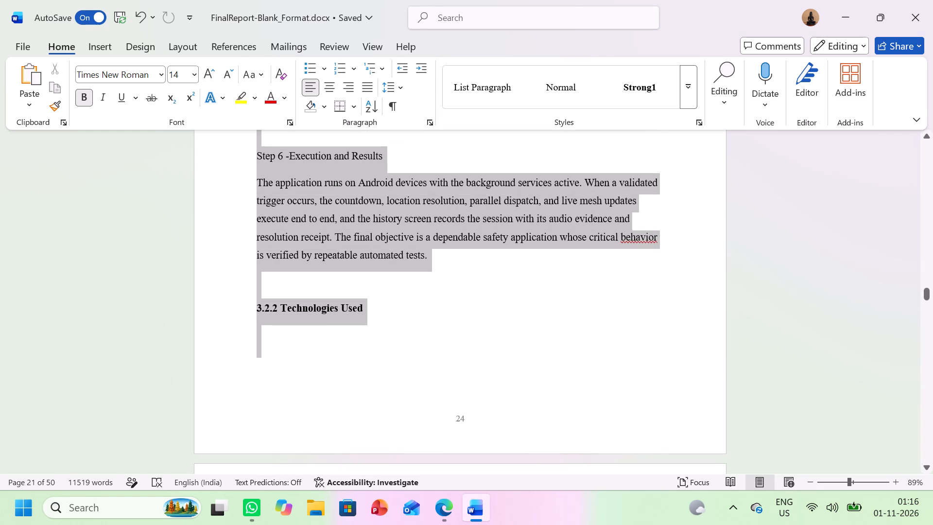
drag(656, 393, 599, 298)
drag(599, 298, 598, 297)
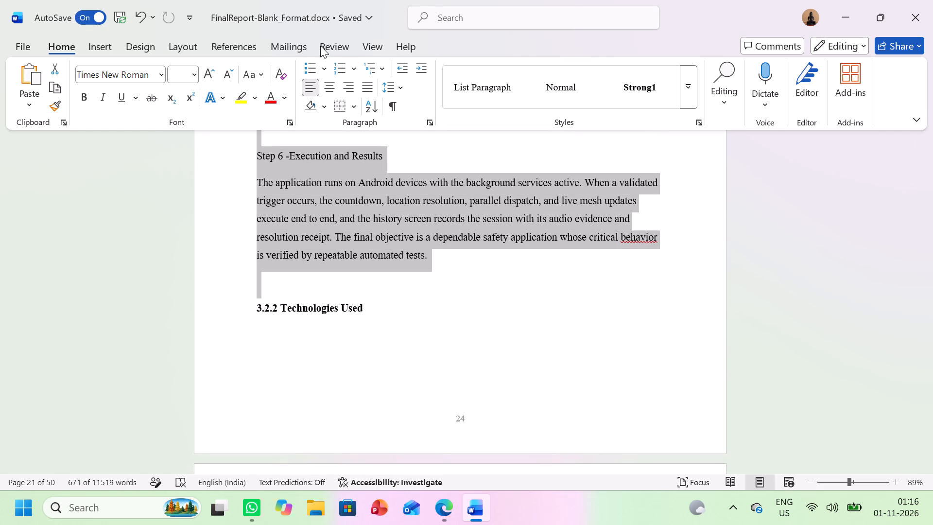
click(187, 48)
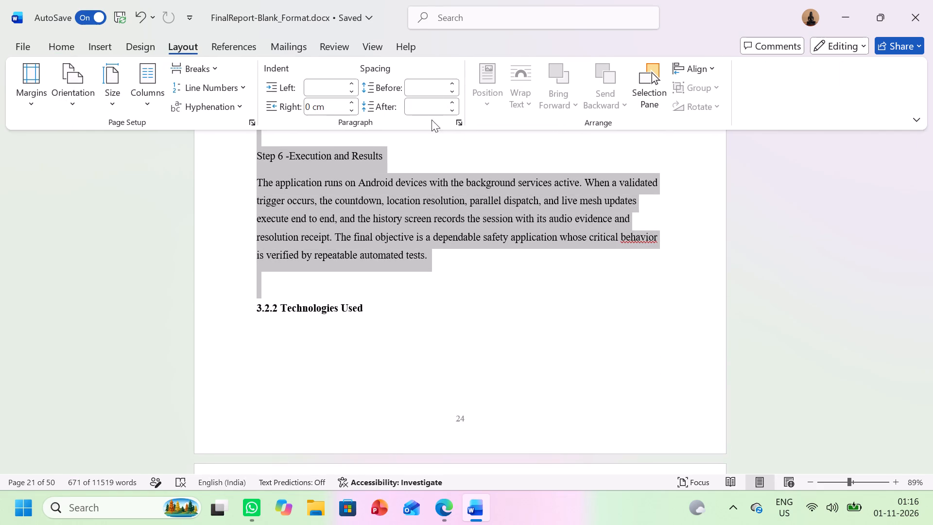
click(450, 112)
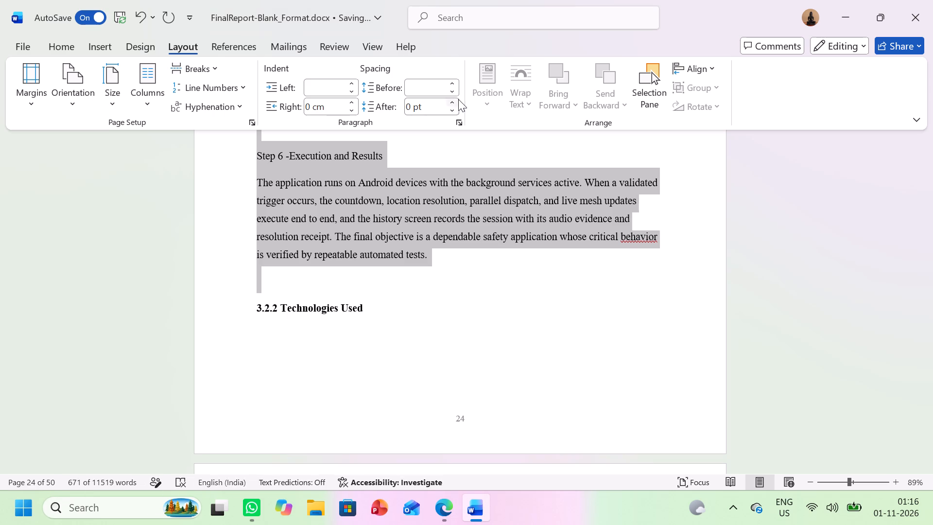
click(451, 91)
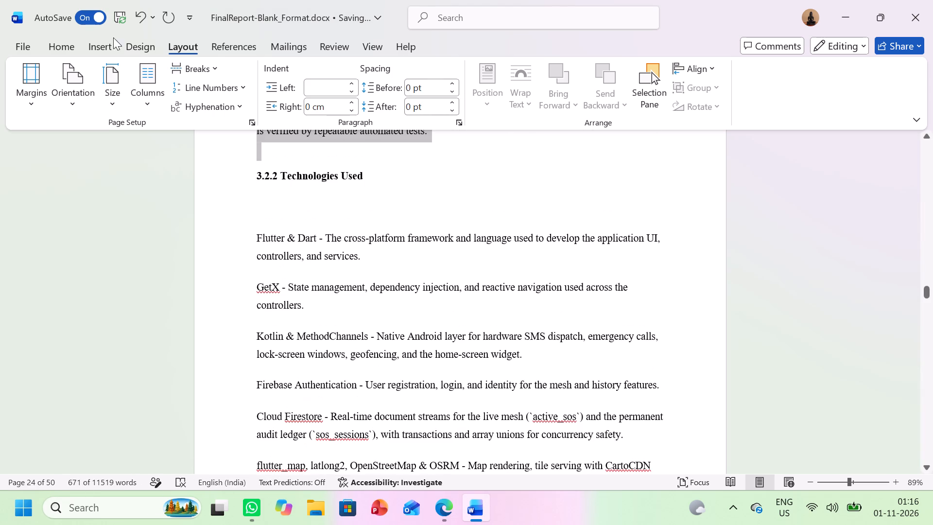
Justify the same text, from Out of Scope through Step 6 -Execution and Results.
click(65, 41)
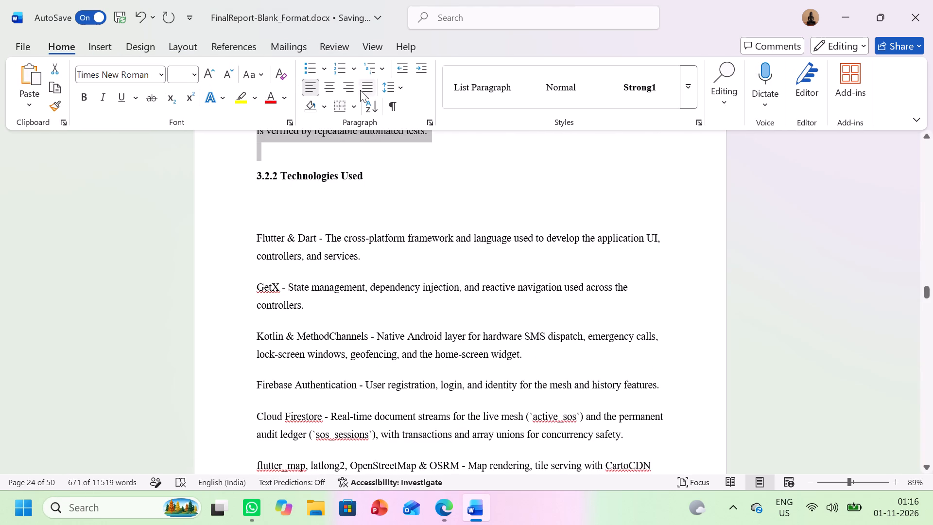
click(363, 89)
click(428, 157)
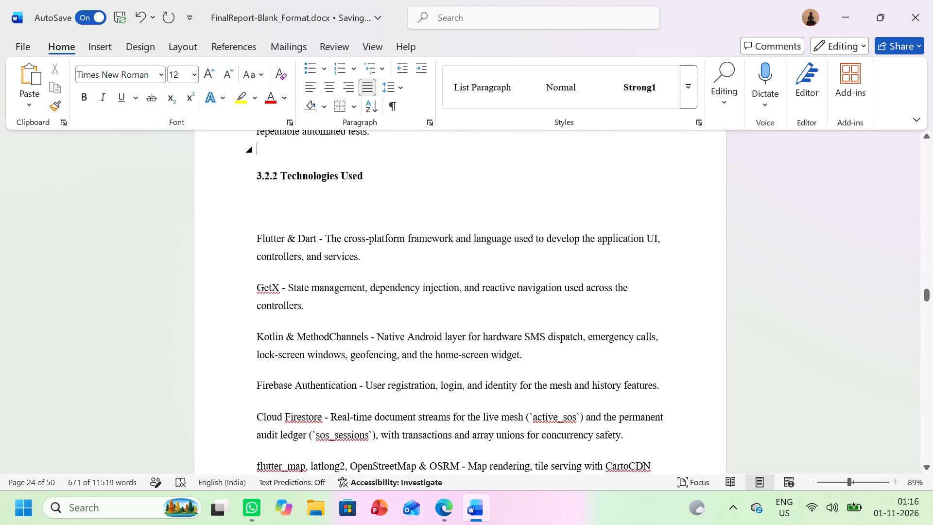
Review the layout of the reformatted pages from Step 6 back up to the Out of Scope list.
scroll(428, 157, up, 5)
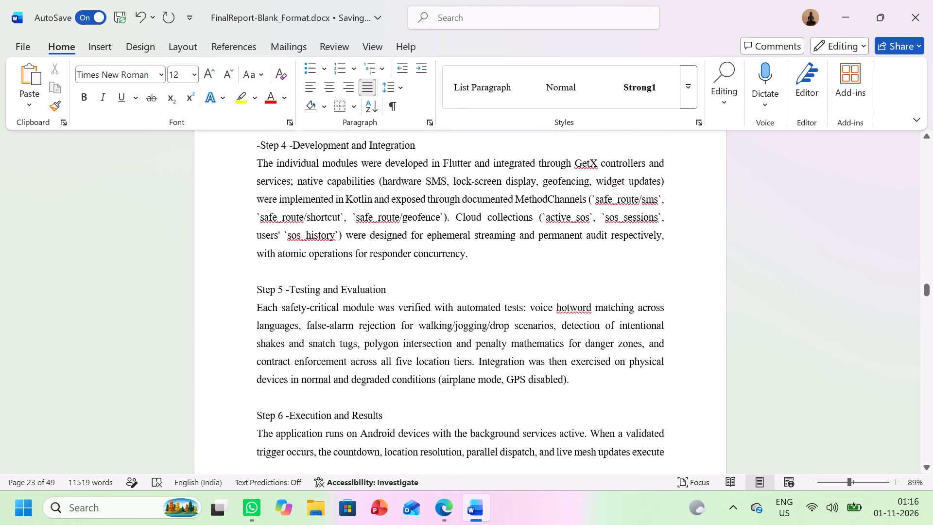
scroll(428, 157, up, 2)
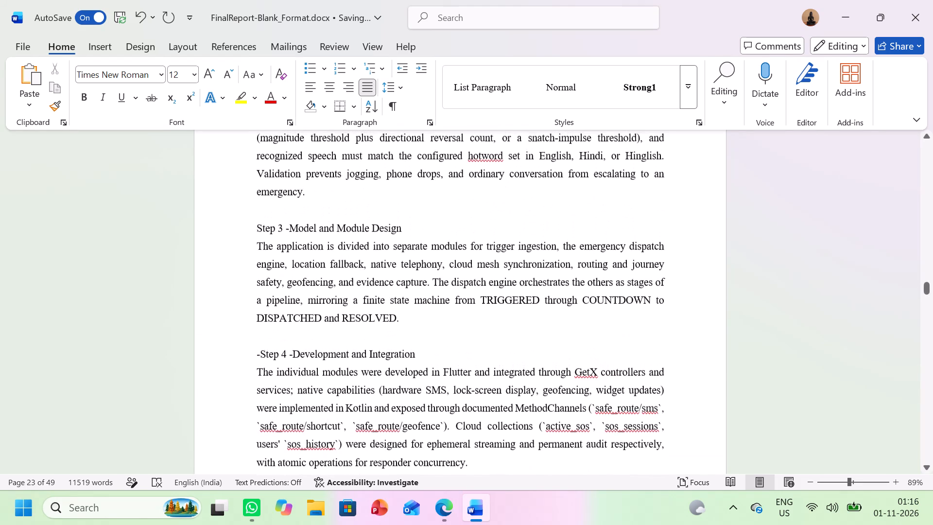
scroll(428, 157, up, 3)
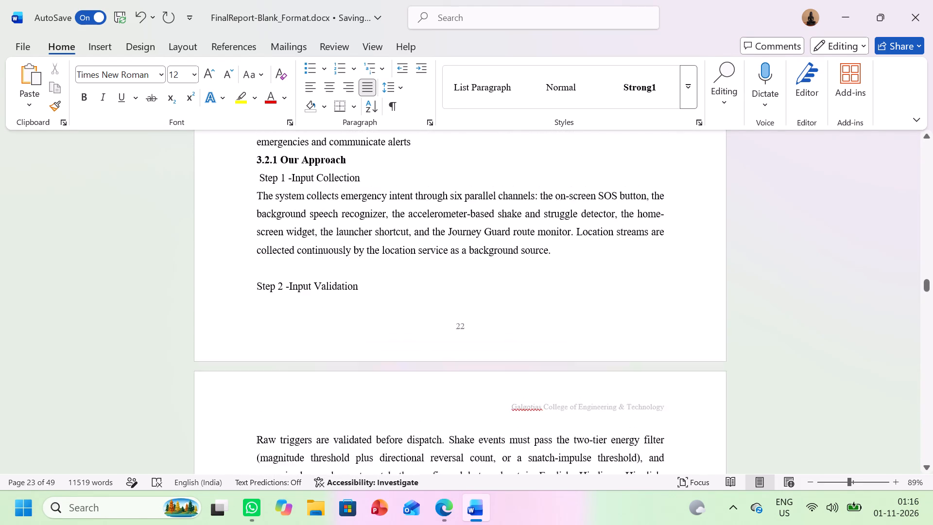
scroll(428, 157, up, 3)
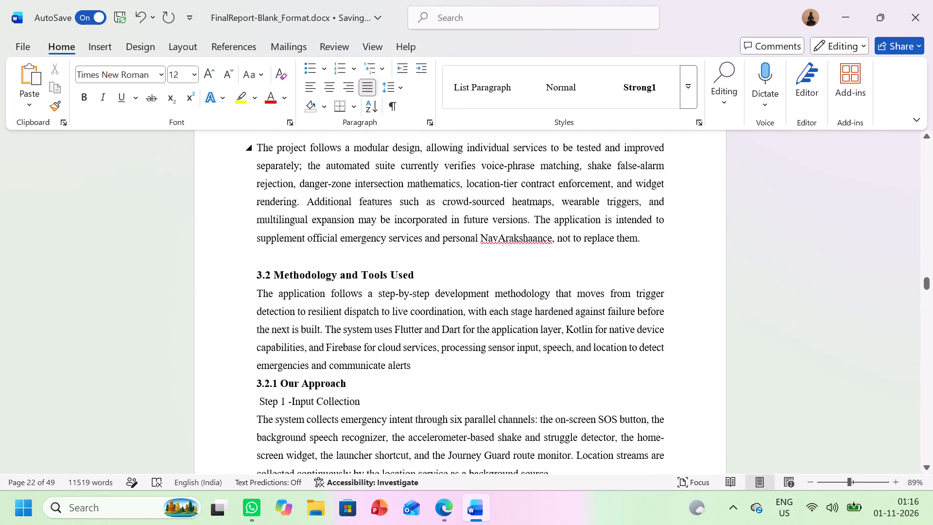
scroll(425, 178, up, 3)
ctrl+scroll(425, 178, down, 1)
ctrl+scroll(425, 178, up, 1)
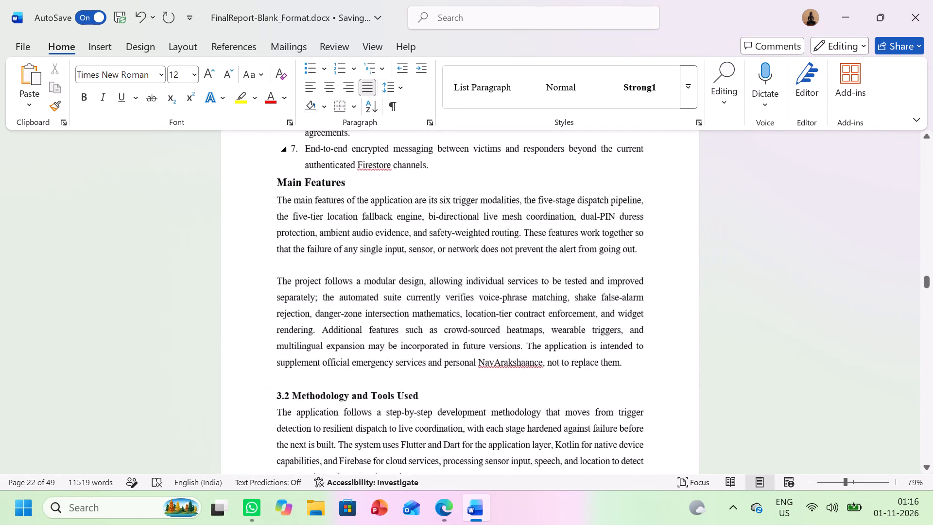
ctrl+scroll(425, 178, up, 1)
scroll(425, 178, up, 4)
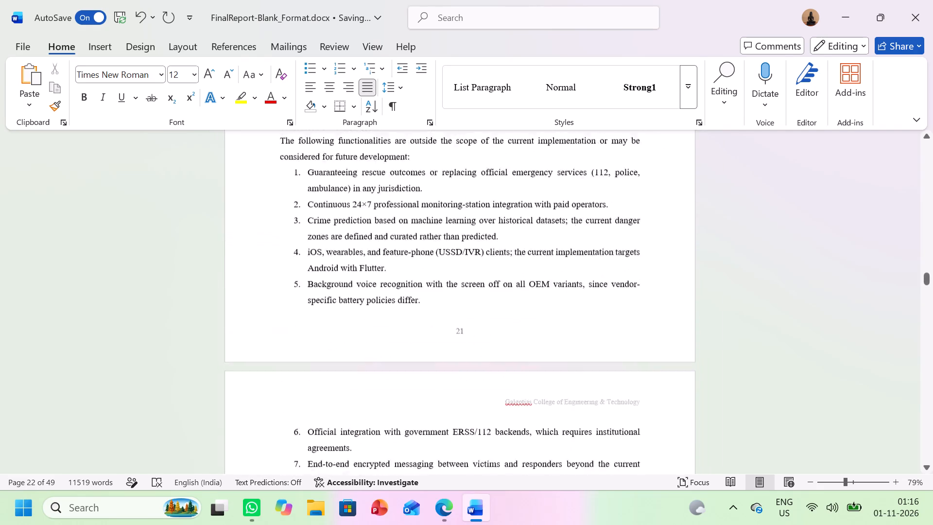
scroll(425, 178, up, 1)
Insert an unnumbered blank line after item 7 of the Out of Scope list, before the Main Features heading.
scroll(425, 178, down, 1)
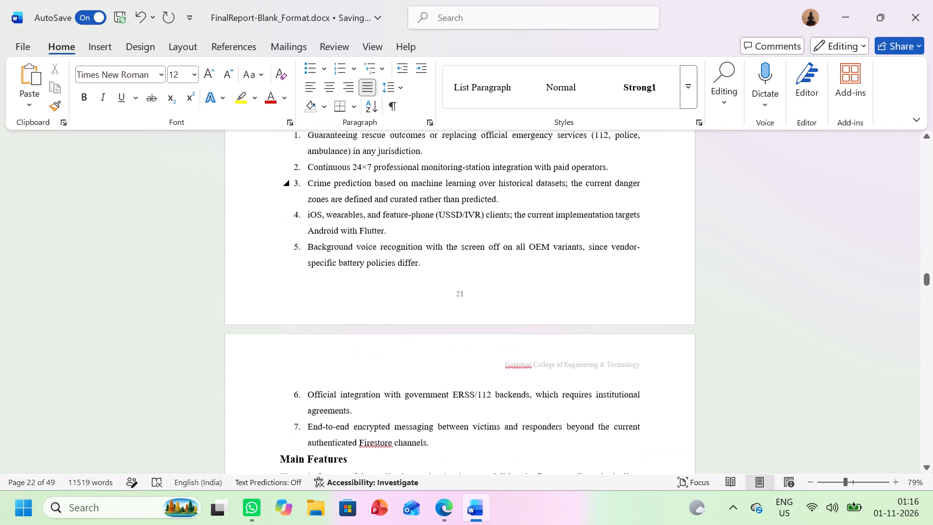
scroll(425, 178, down, 1)
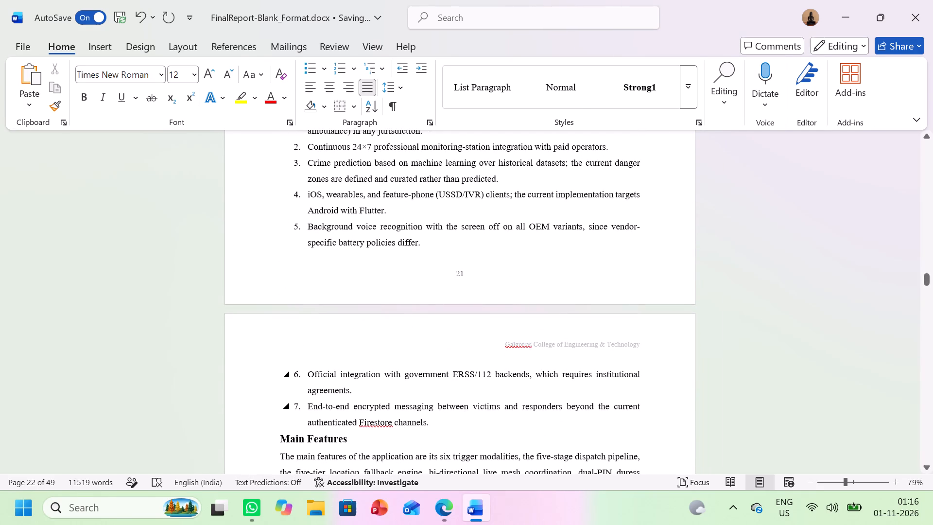
click(428, 424)
key(Right)
key(Return)
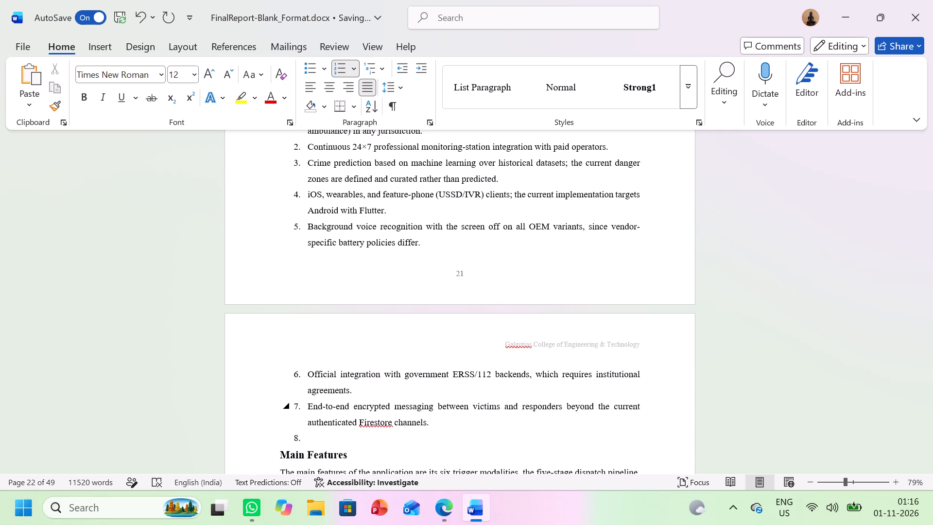
key(BackSpace)
key(BackSpace)
Insert a blank line between the Out of Scope heading and its introductory paragraph.
scroll(428, 424, up, 1)
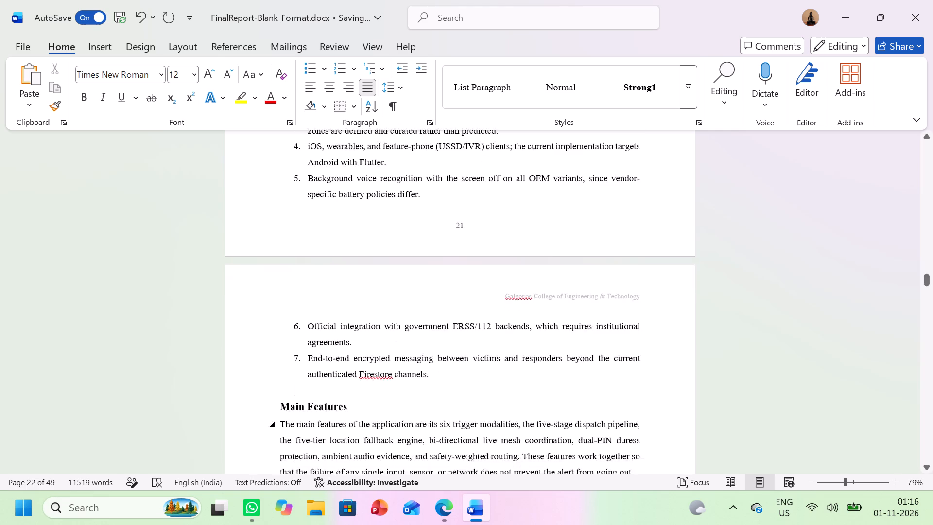
scroll(428, 424, up, 1)
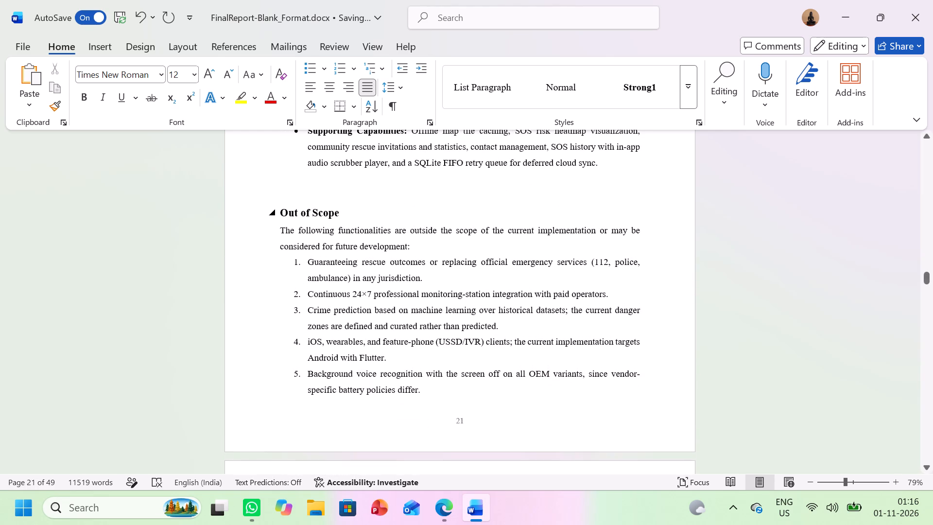
click(358, 221)
key(Return)
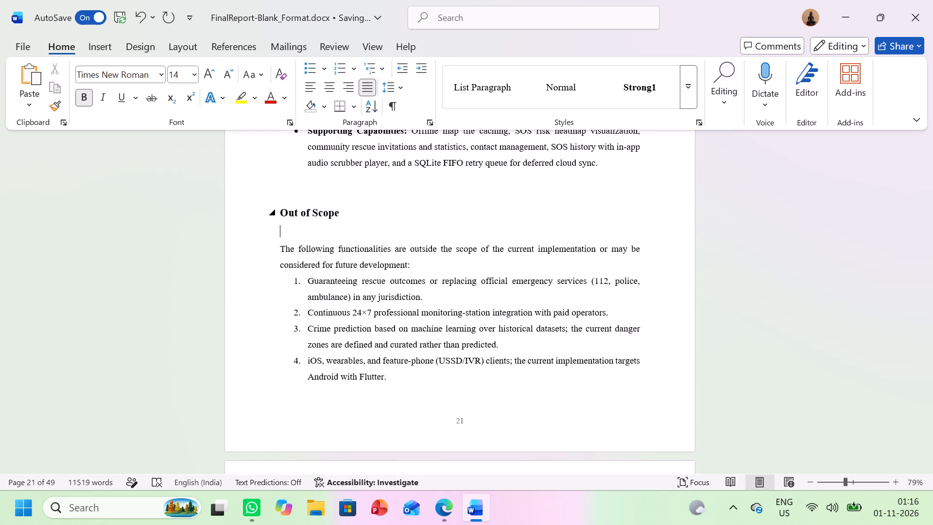
Insert a blank line between the 3.2 Methodology and Tools Used heading and its first paragraph.
scroll(358, 221, down, 3)
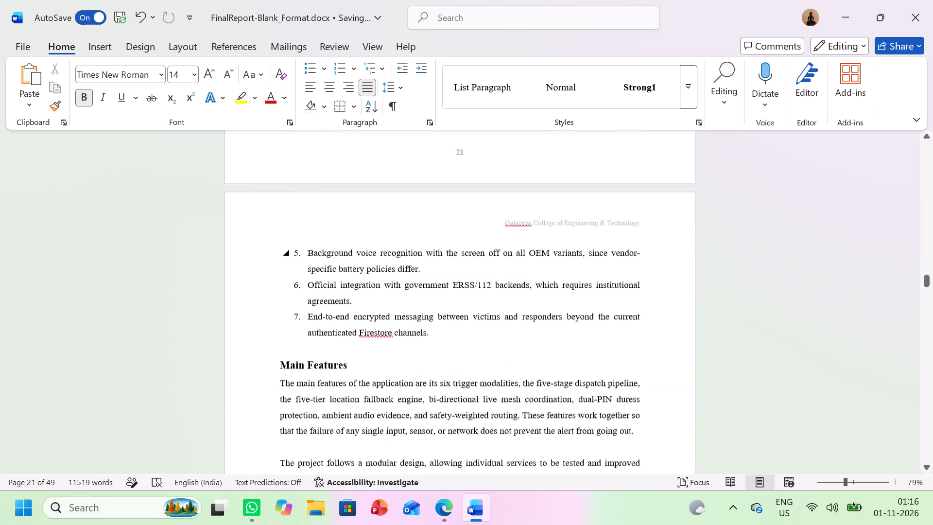
scroll(358, 221, down, 4)
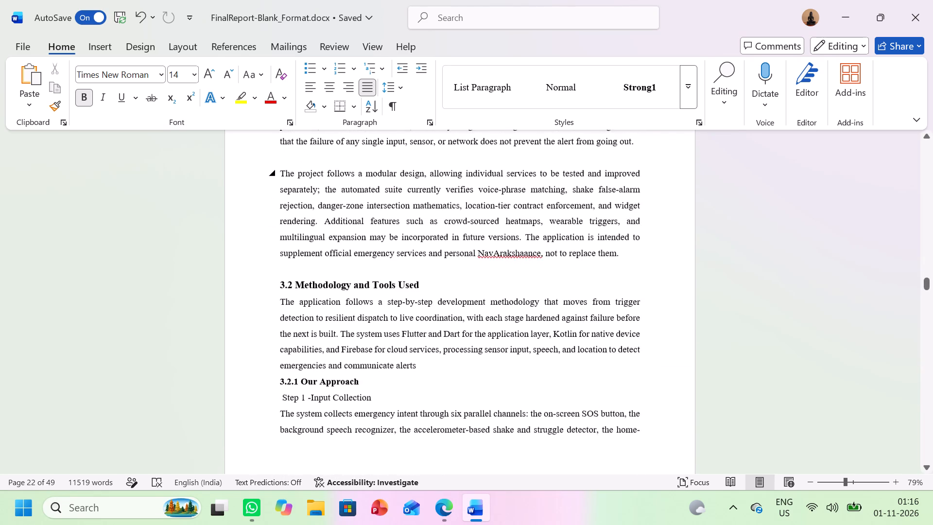
click(427, 281)
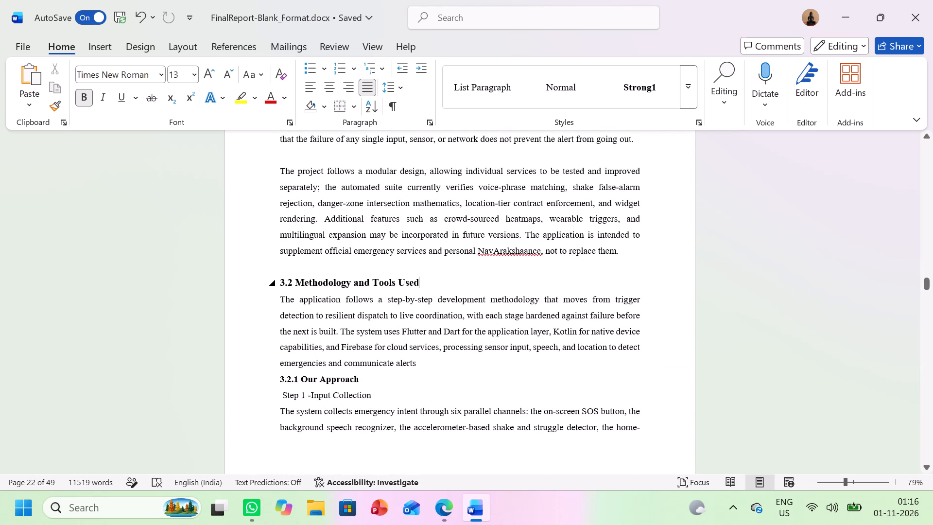
key(Return)
scroll(427, 281, down, 1)
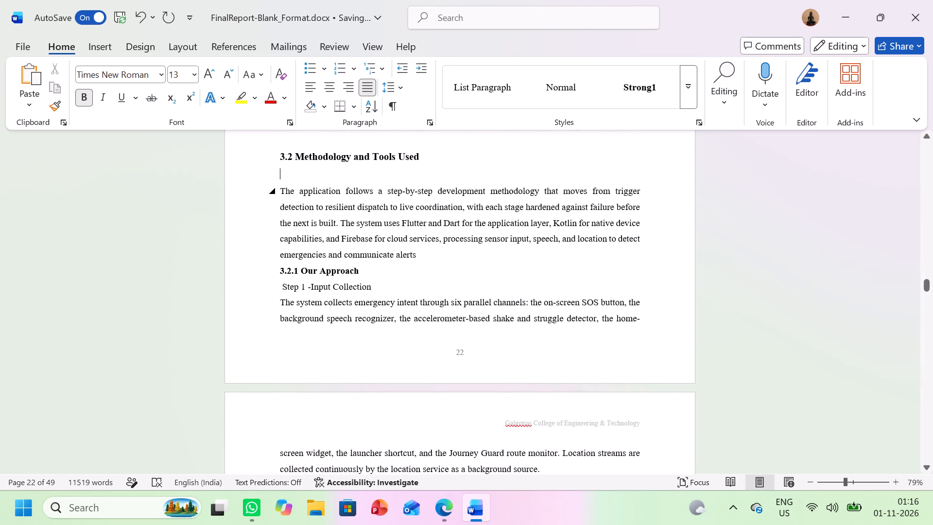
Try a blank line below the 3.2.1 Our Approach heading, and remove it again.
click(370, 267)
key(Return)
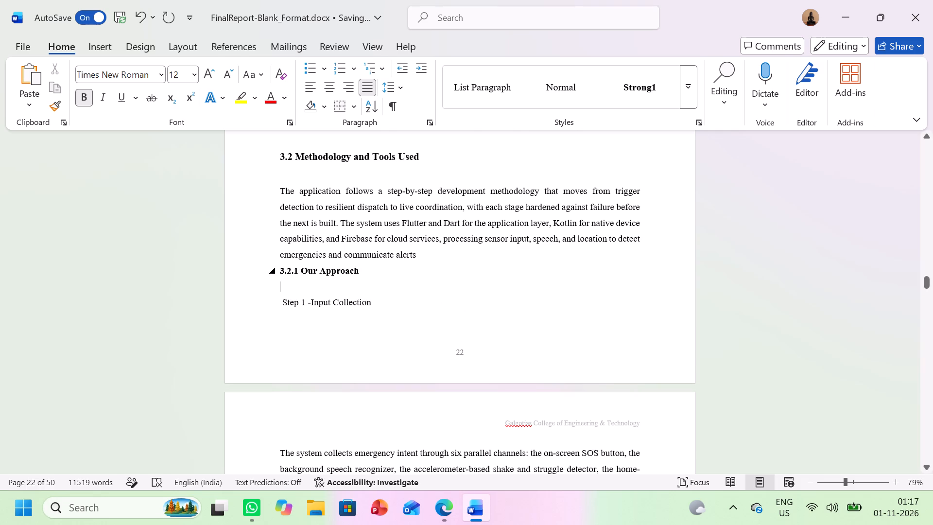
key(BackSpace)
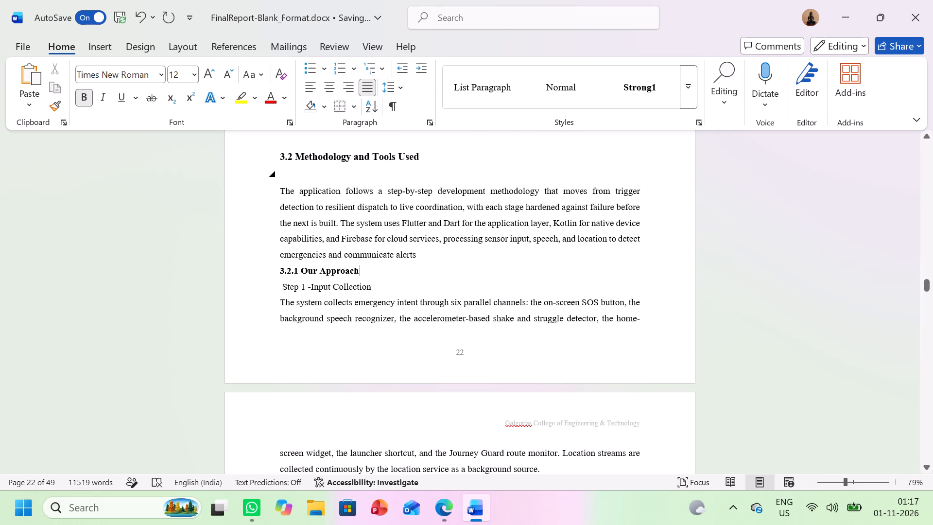
Remove the blank line between the 3.2 Methodology and Tools Used heading and its first paragraph.
click(361, 173)
key(BackSpace)
Review the layout of section 3.2.1 Our Approach from its heading through Step 6 and back.
scroll(361, 173, down, 1)
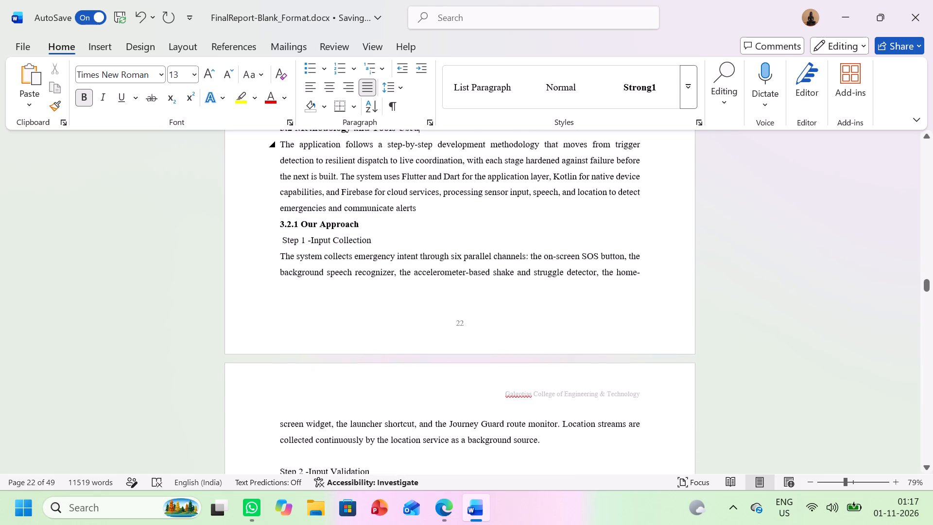
scroll(361, 173, down, 2)
scroll(370, 222, down, 1)
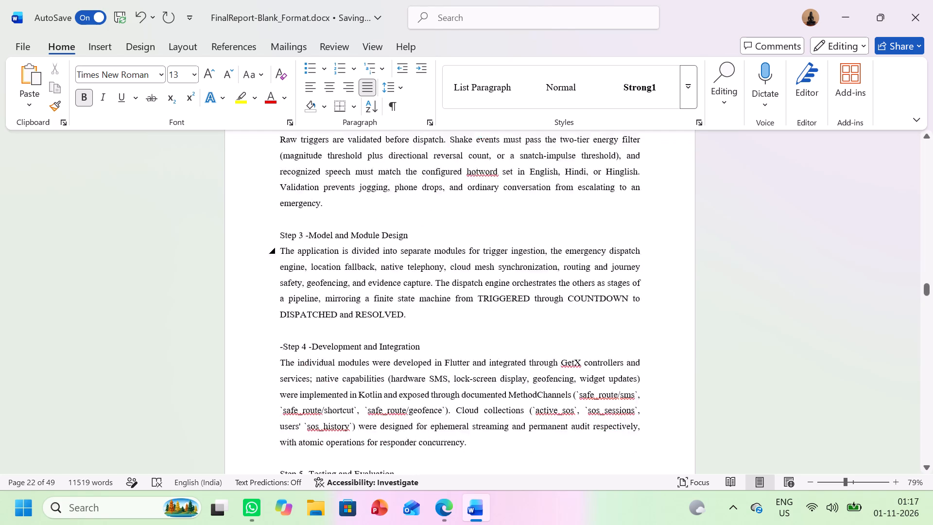
scroll(370, 222, down, 3)
scroll(370, 222, up, 1)
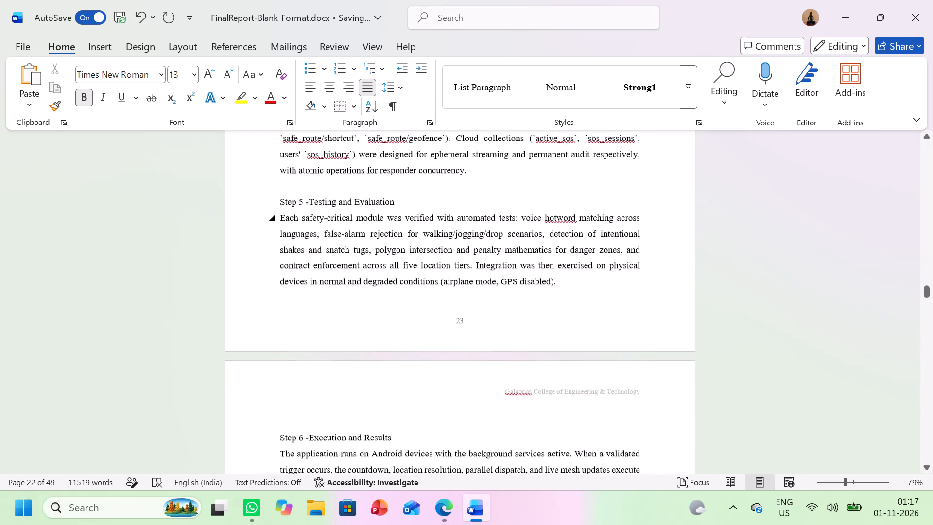
scroll(370, 222, up, 4)
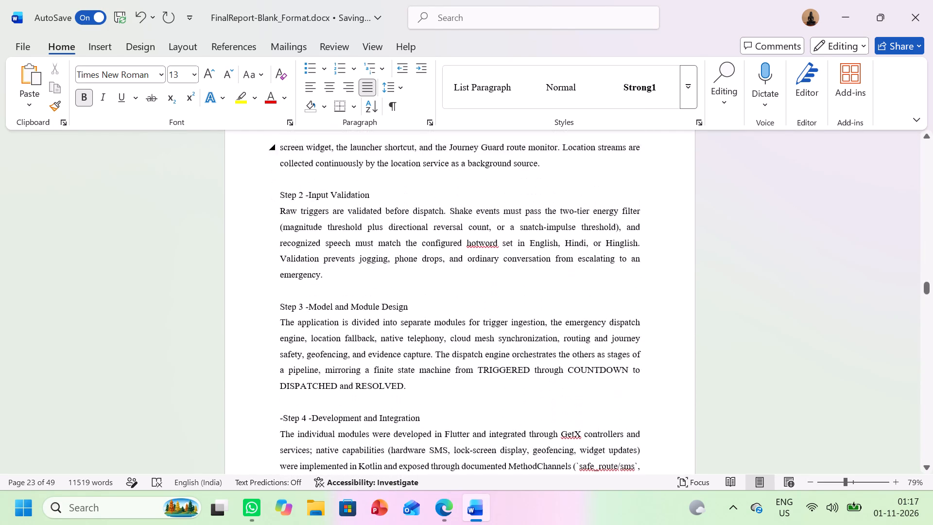
scroll(370, 222, up, 3)
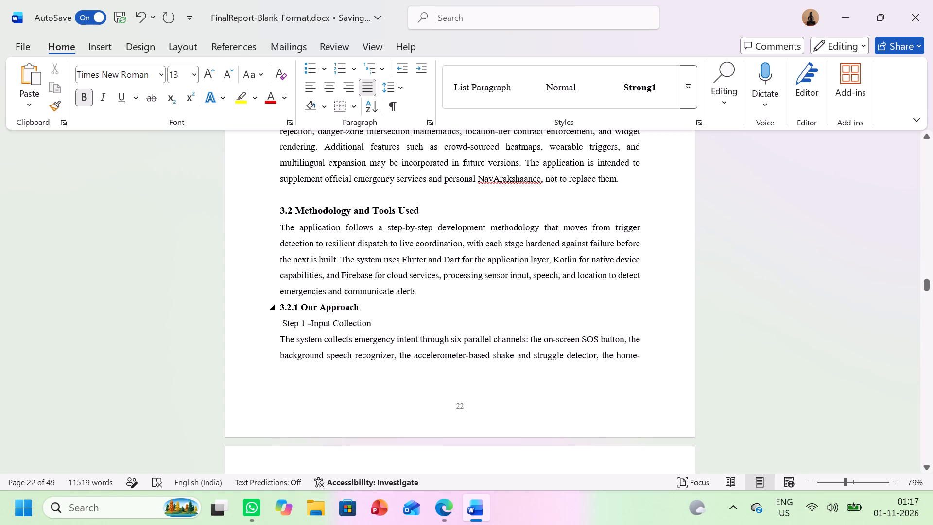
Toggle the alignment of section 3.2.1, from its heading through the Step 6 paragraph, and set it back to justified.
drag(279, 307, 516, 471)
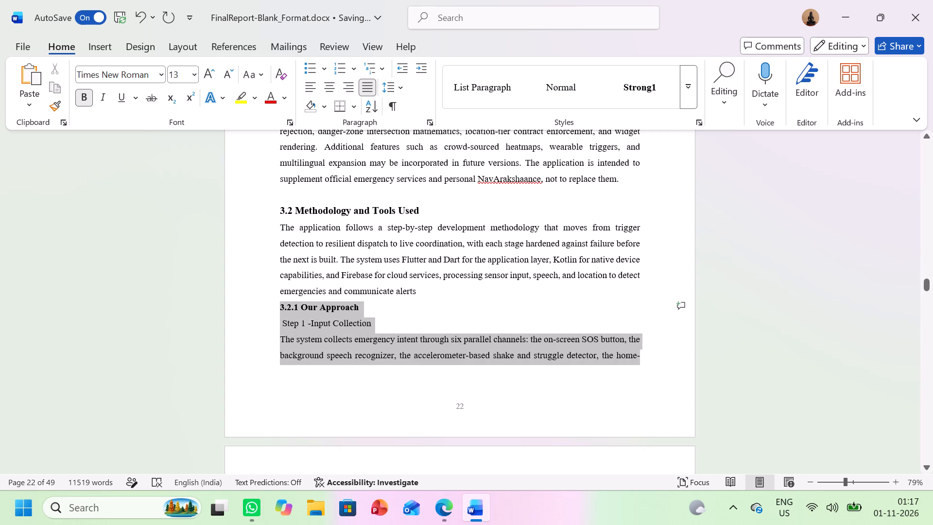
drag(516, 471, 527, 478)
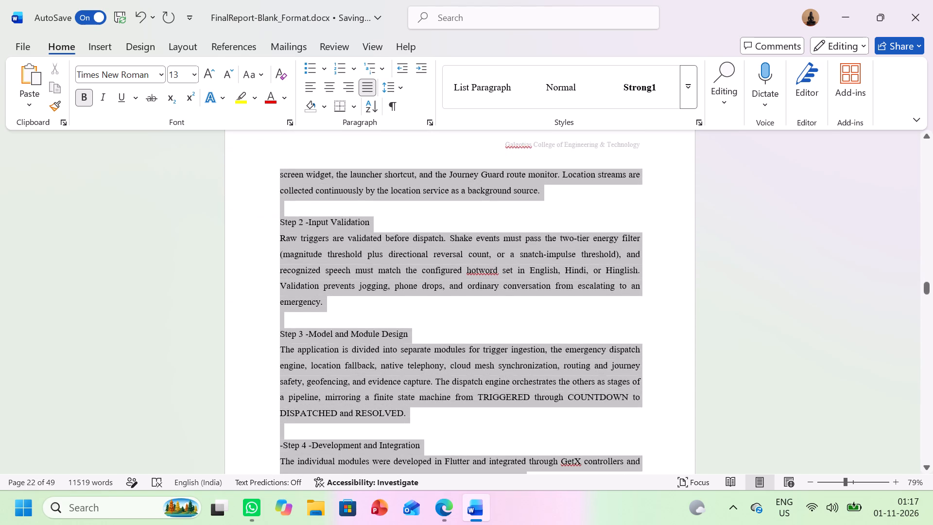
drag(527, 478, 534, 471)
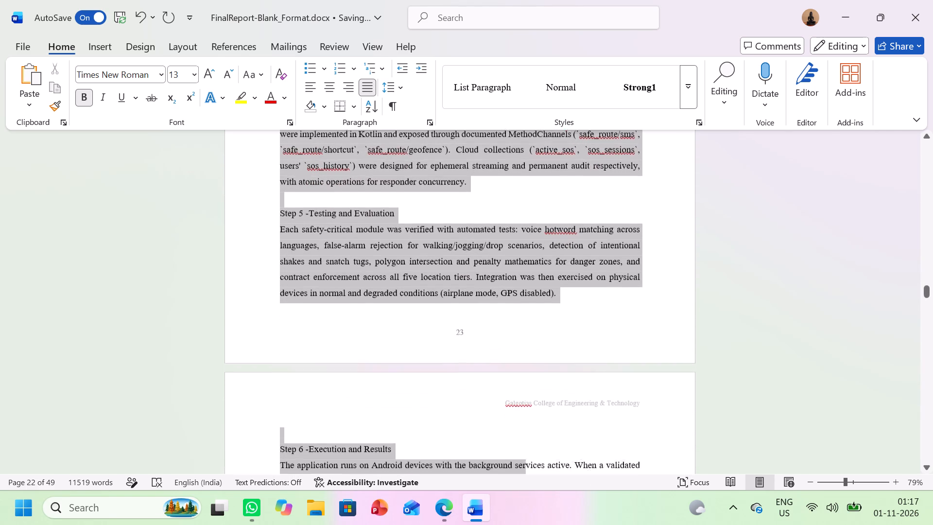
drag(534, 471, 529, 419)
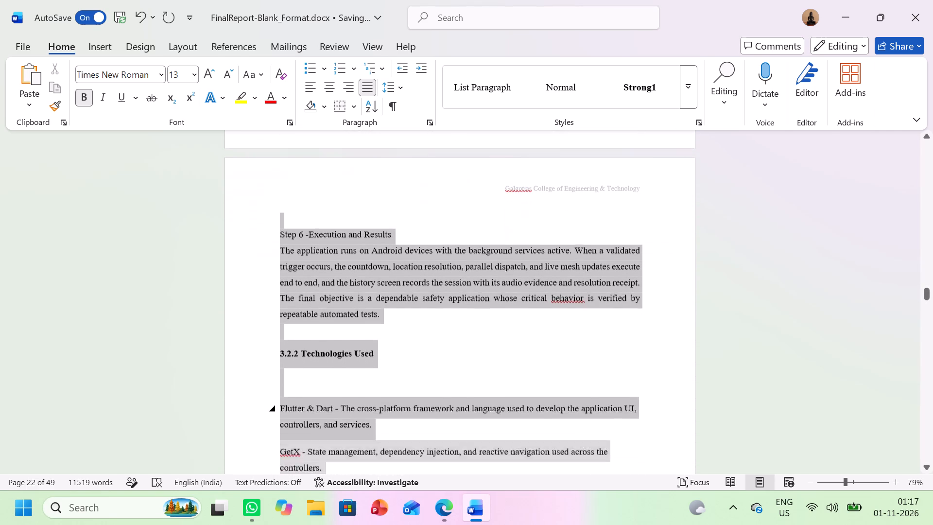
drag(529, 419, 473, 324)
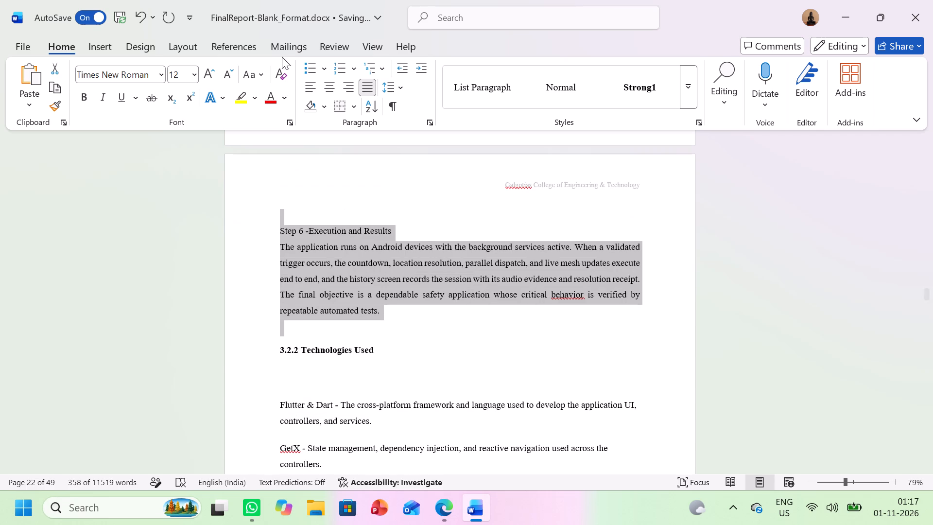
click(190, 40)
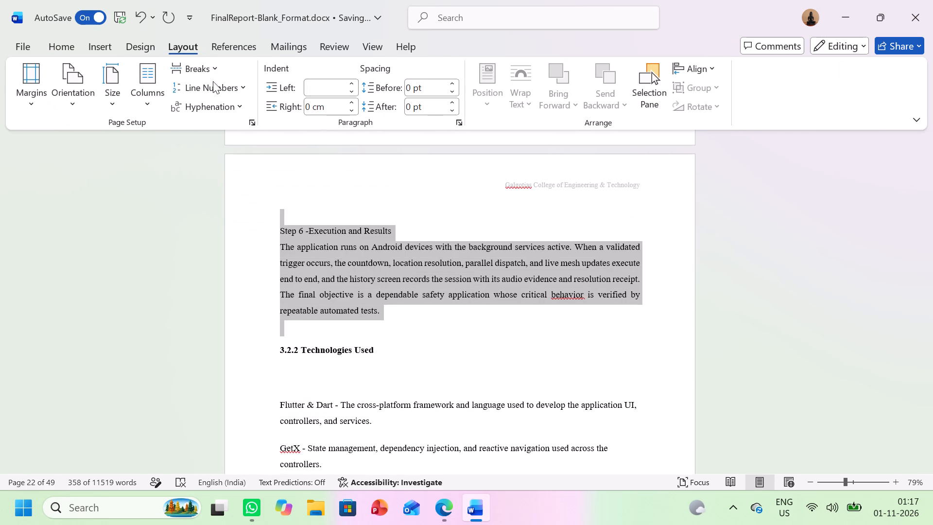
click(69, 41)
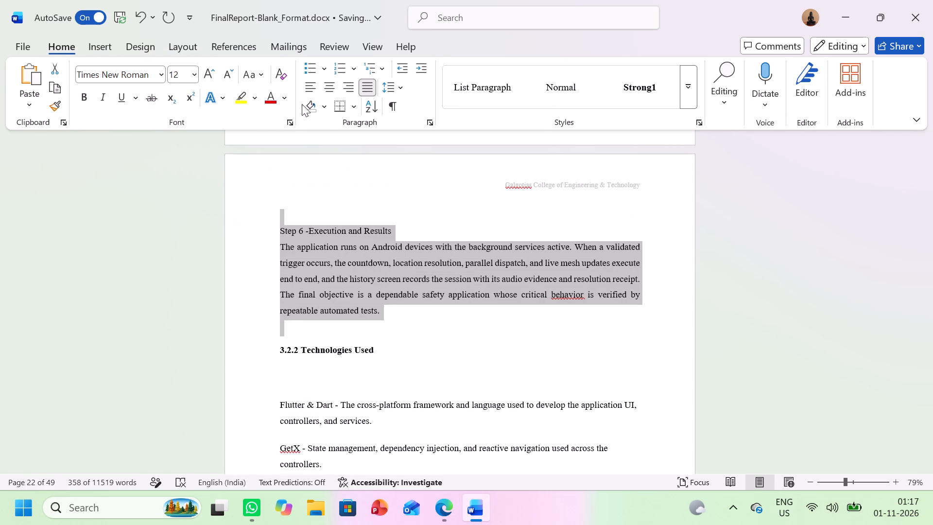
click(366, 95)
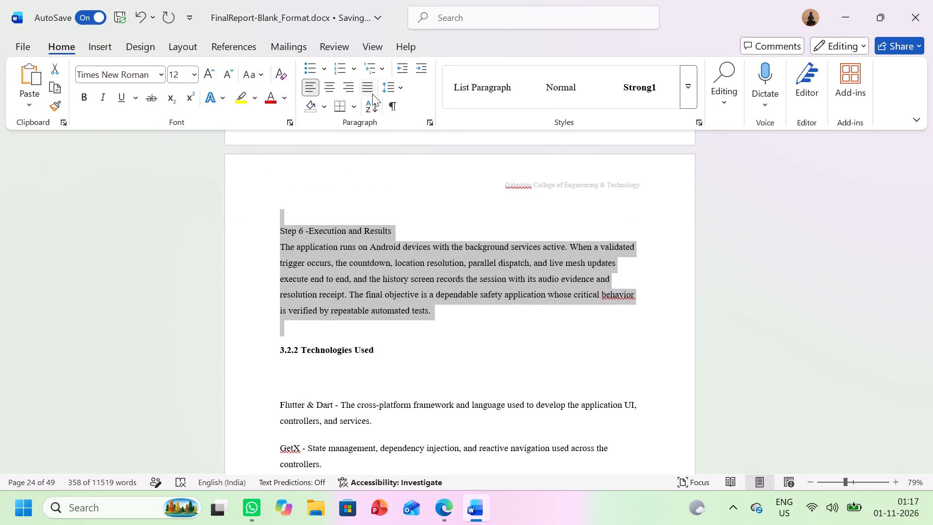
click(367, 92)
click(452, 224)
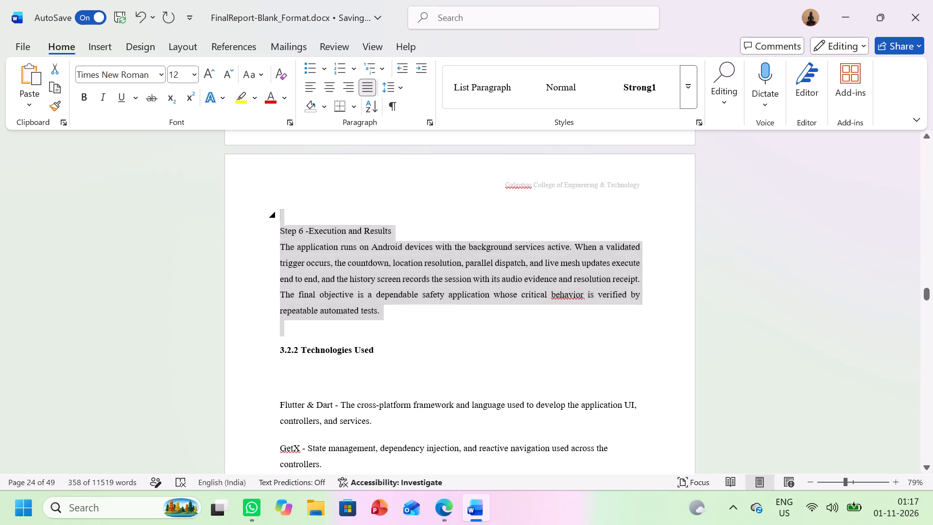
Delete the empty paragraph between the 3.2.2 Technologies Used heading and the Flutter & Dart entry.
ctrl+scroll(452, 224, up, 1)
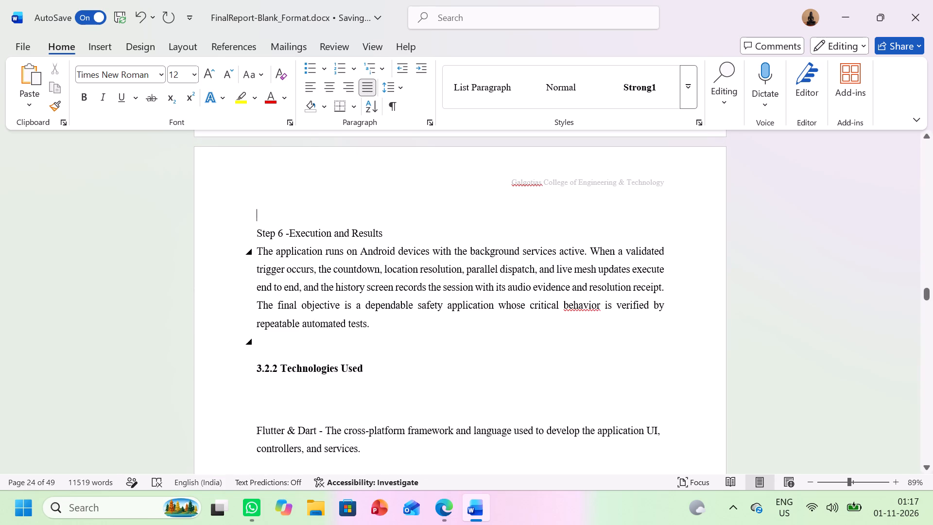
click(285, 405)
key(BackSpace)
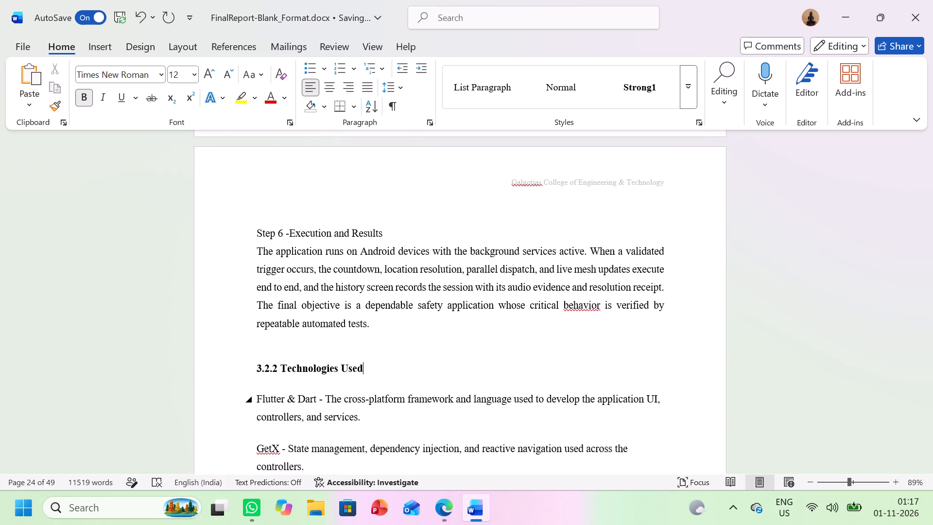
Justify section 3.2.2 Technologies Used, from its heading through the Android Studio & VS Code entry.
drag(258, 368, 480, 499)
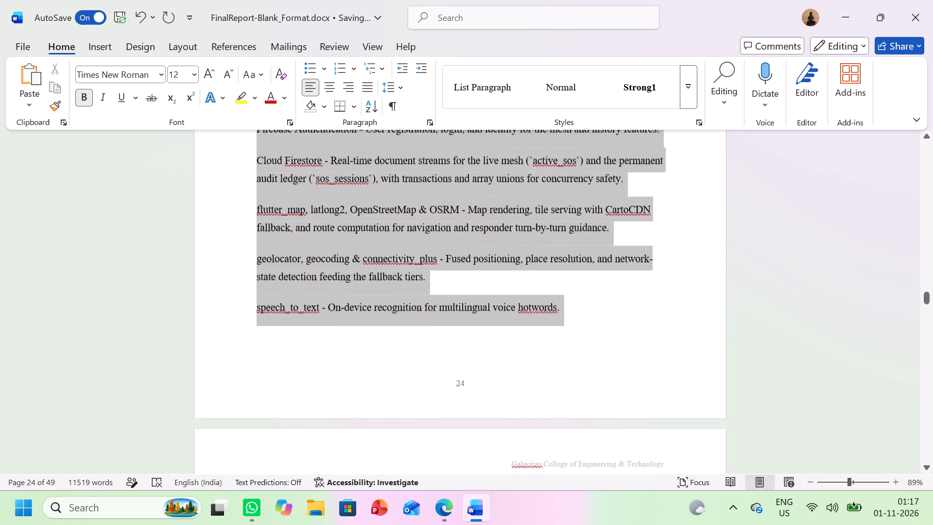
drag(480, 499, 532, 251)
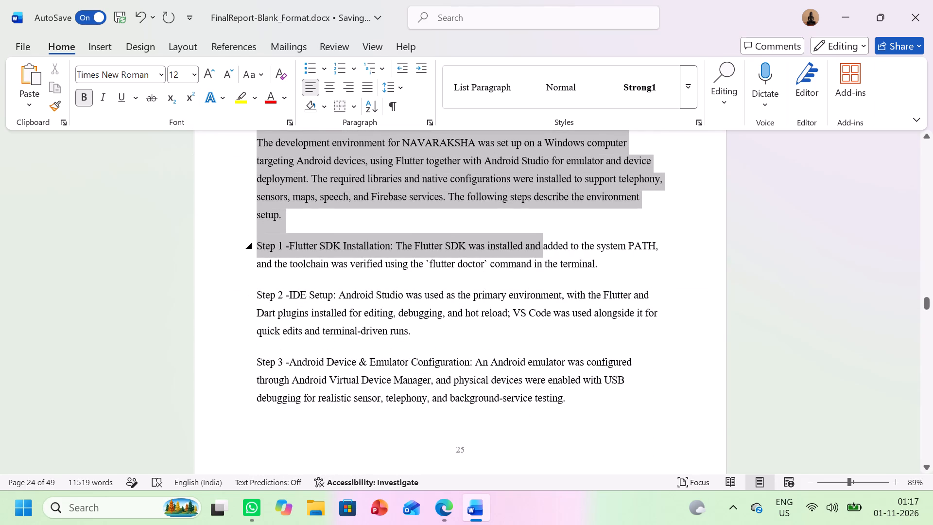
drag(532, 251, 540, 404)
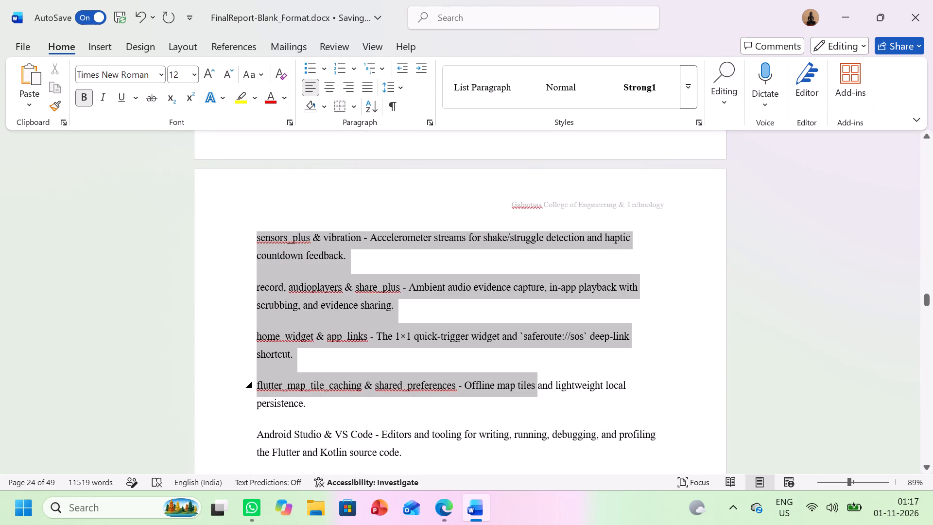
drag(540, 404, 556, 423)
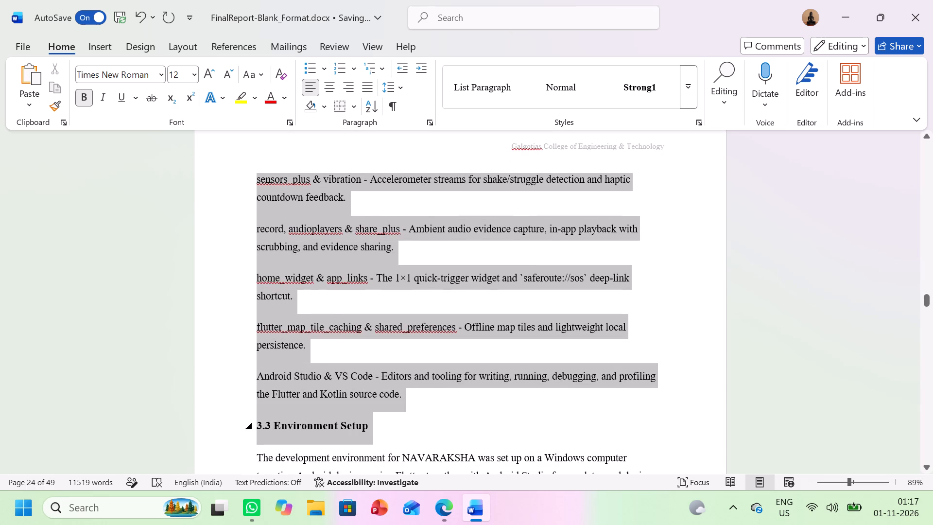
drag(556, 423, 423, 408)
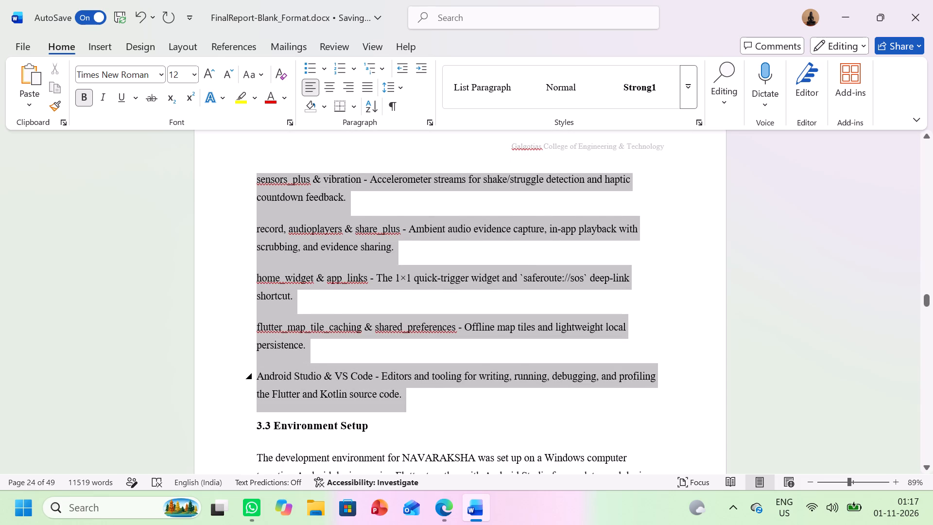
drag(423, 408, 420, 404)
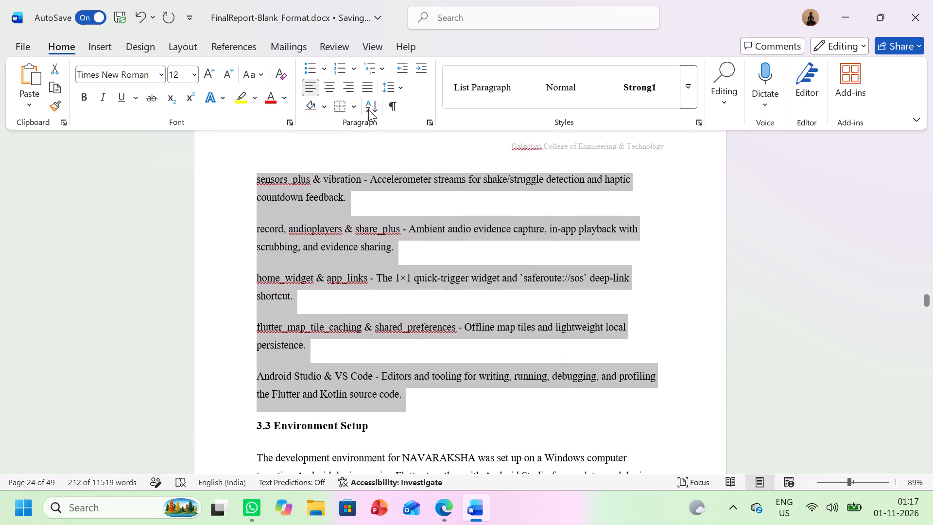
click(363, 84)
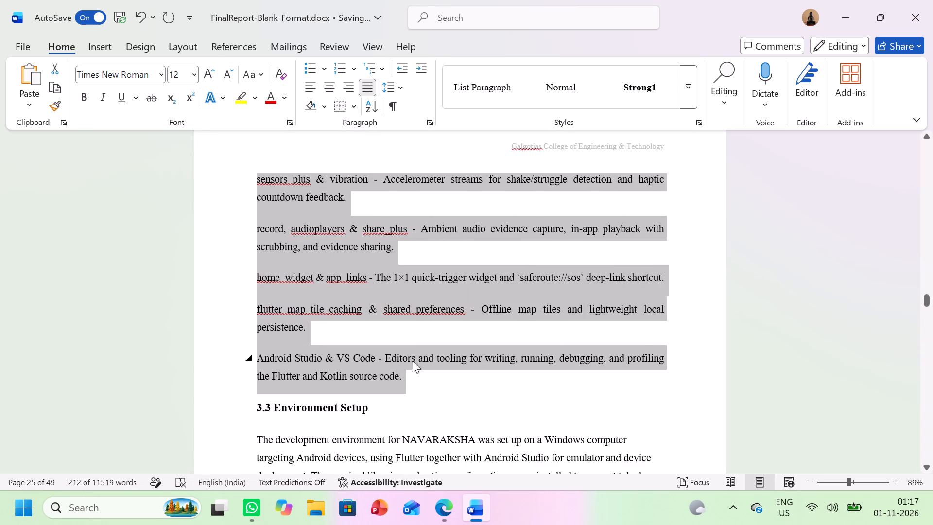
click(456, 386)
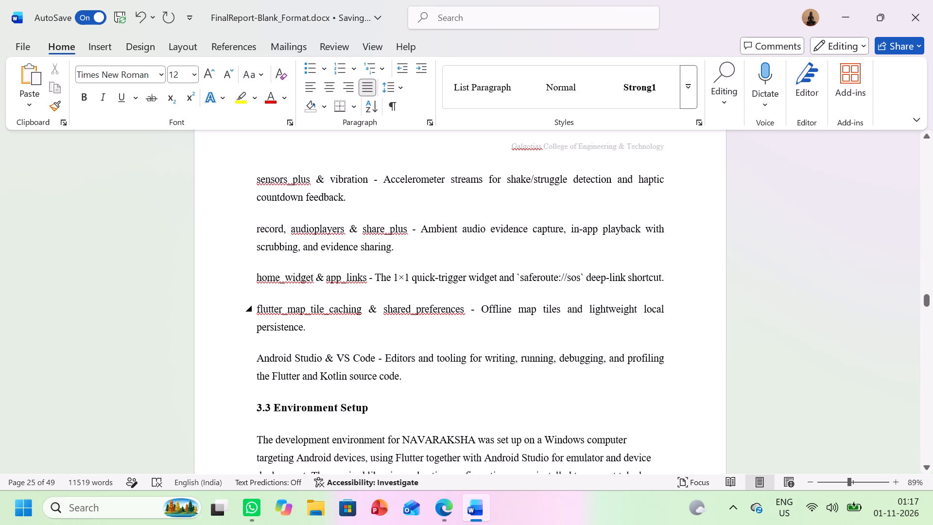
Replace shared_preferences with the spelling suggestion "shared preferences" and check the suggestions for flutter_map_tile_caching.
click(422, 308)
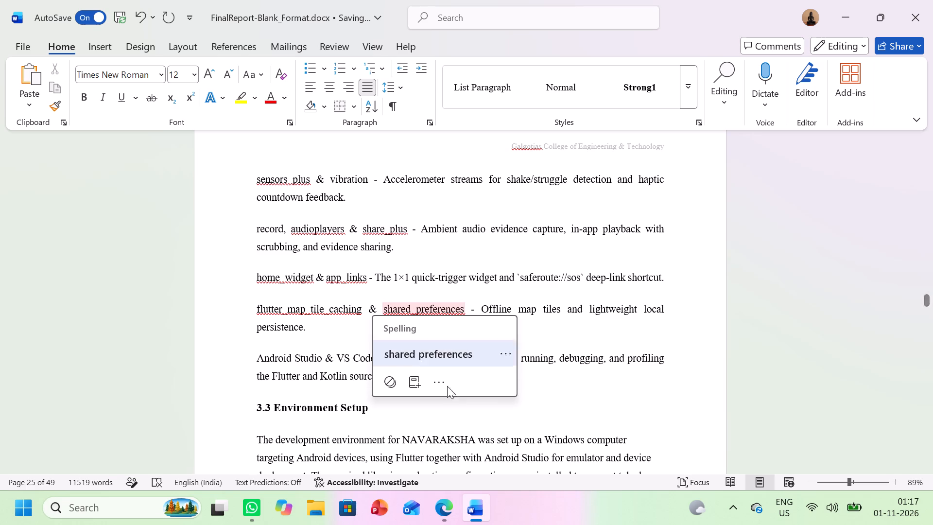
click(440, 354)
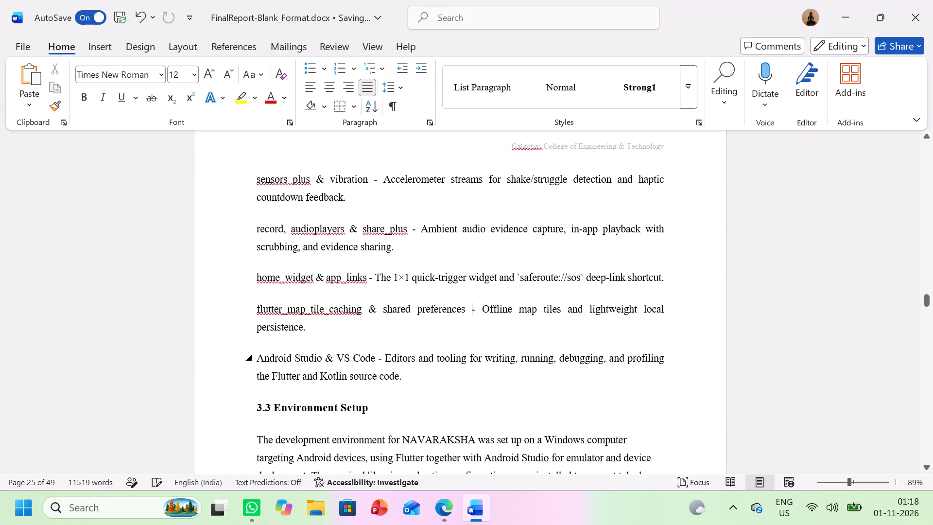
click(342, 314)
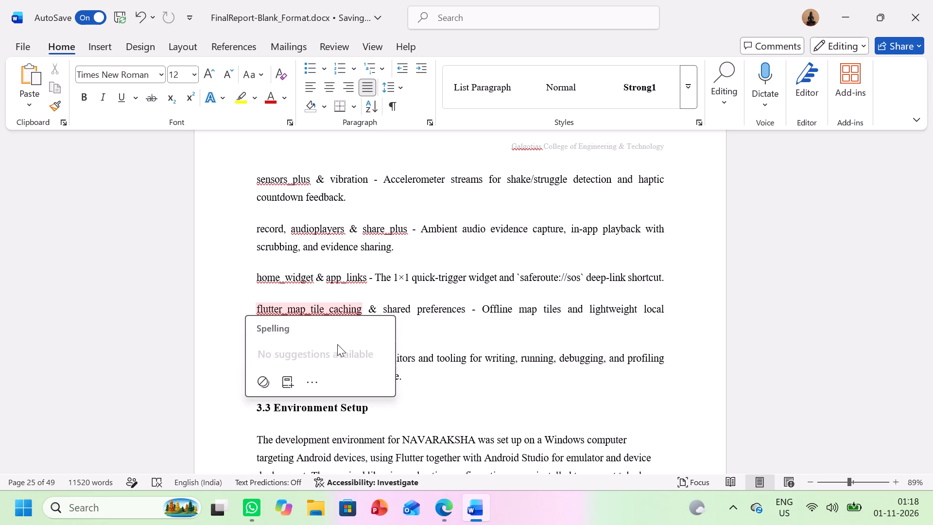
click(416, 405)
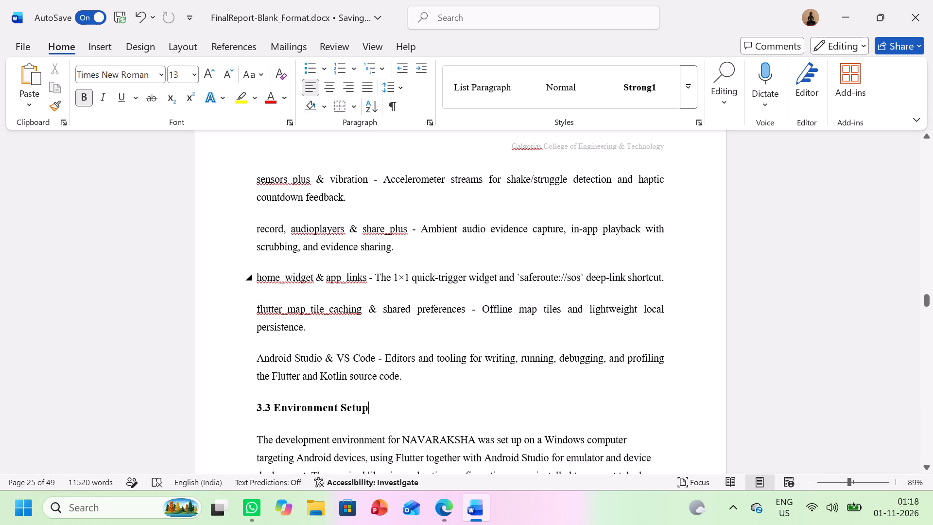
Replace home_widget with the spelling suggestion "home widget" and check the suggestions for app_links without applying one.
click(315, 275)
click(290, 275)
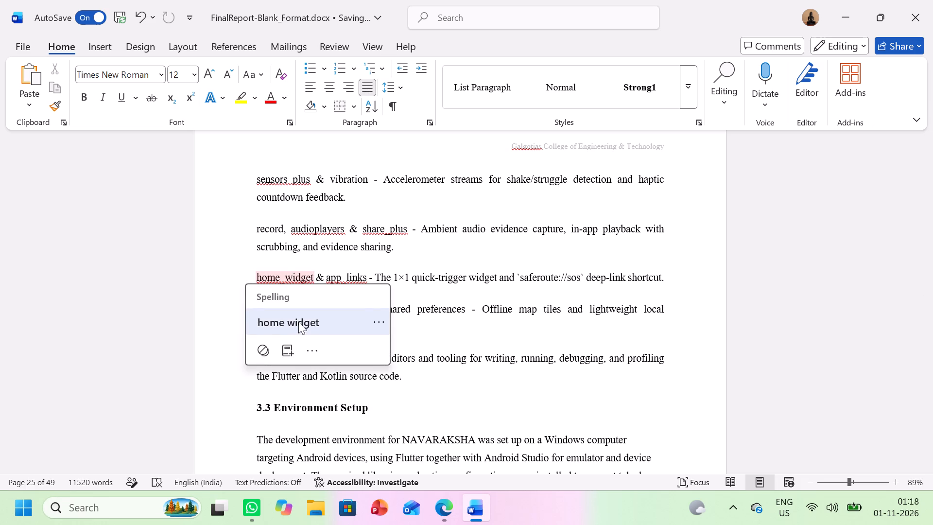
click(298, 322)
click(338, 283)
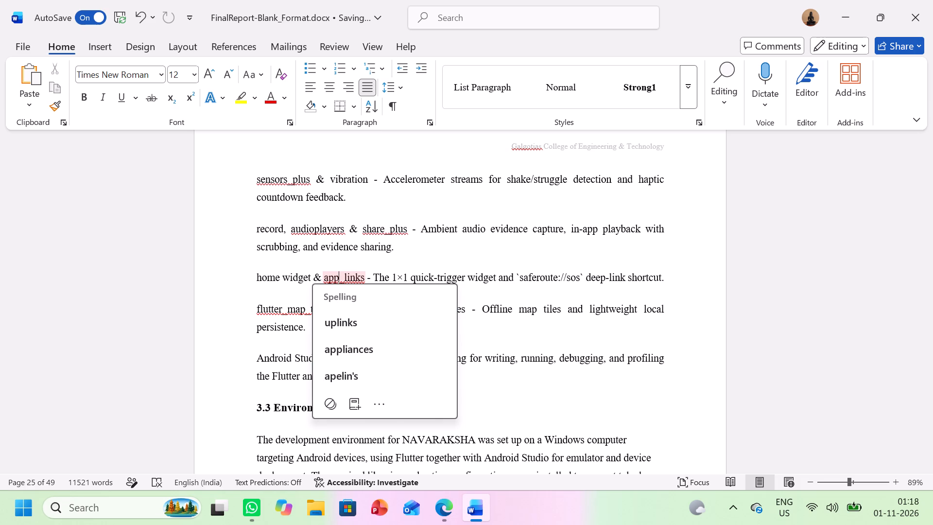
click(500, 407)
Justify section 3.3 Environment Setup, from its heading through the Step 7 Code Execution and Testing paragraph.
scroll(500, 407, down, 4)
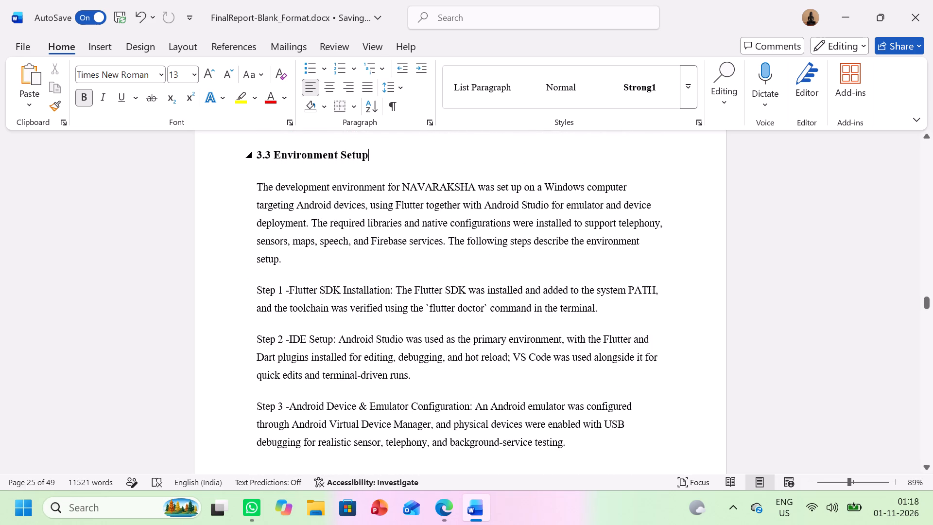
drag(255, 150, 504, 524)
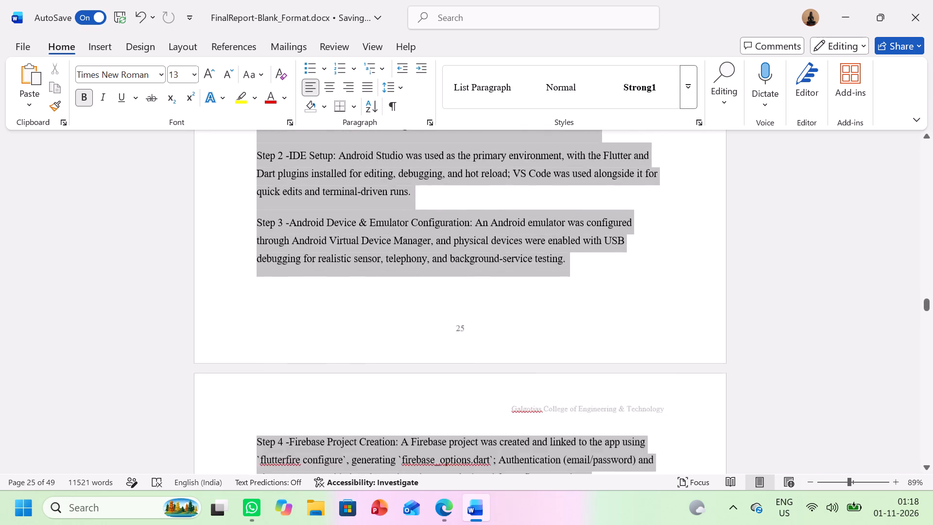
drag(504, 524, 762, 483)
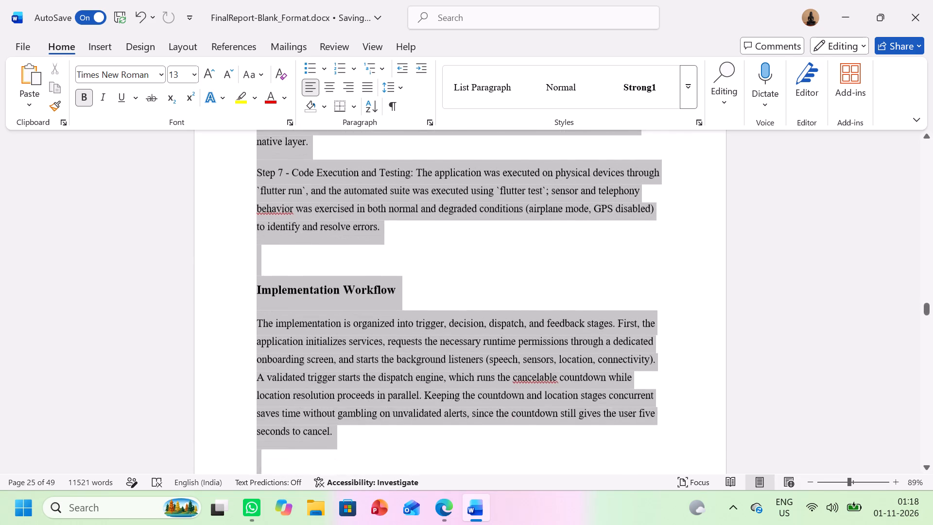
drag(762, 483, 625, 223)
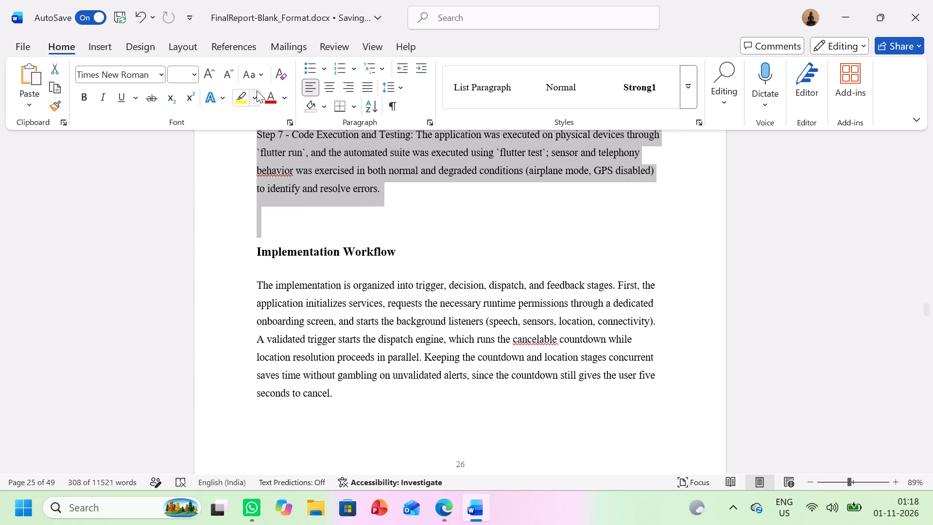
click(363, 88)
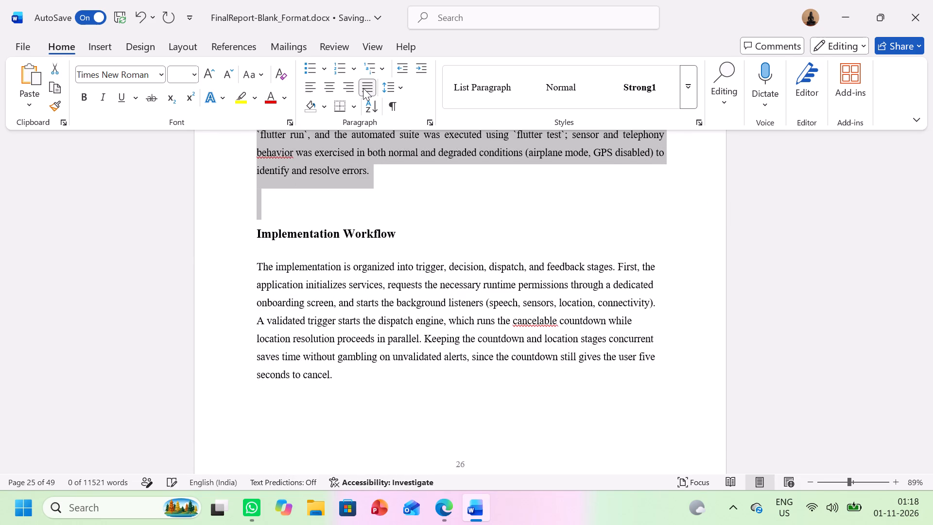
Delete the empty paragraph between the Step 7 paragraph and the Implementation Workflow heading.
click(393, 199)
click(368, 212)
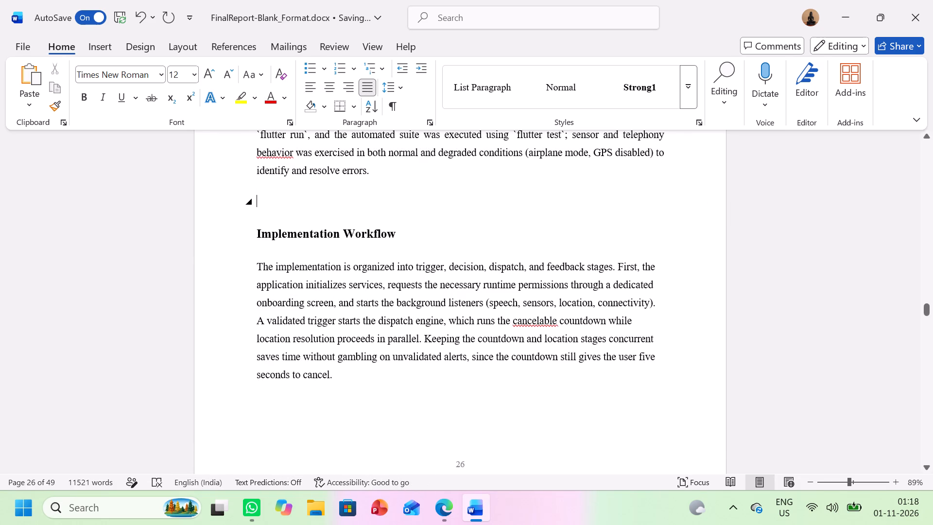
key(BackSpace)
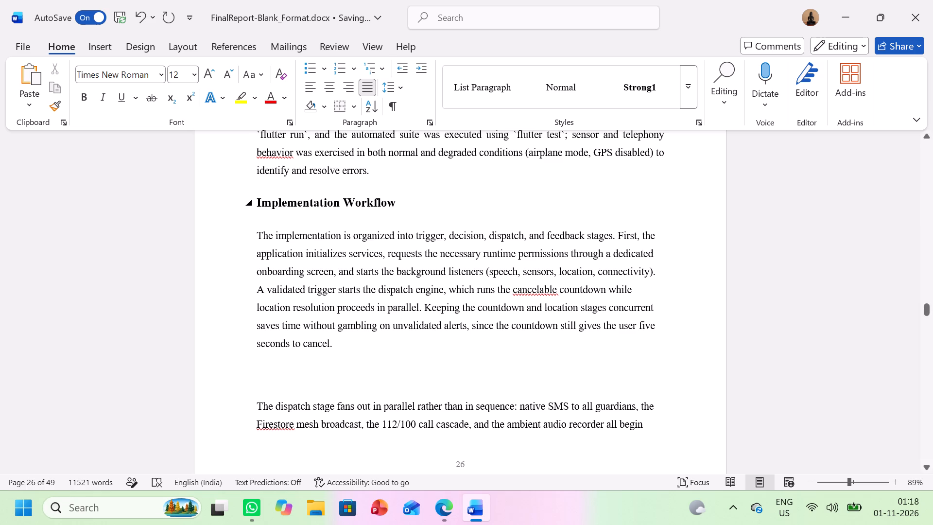
Justify the text from the Implementation Workflow heading through the Emergency Dispatch Engine Module description under section 3.4.
click(253, 202)
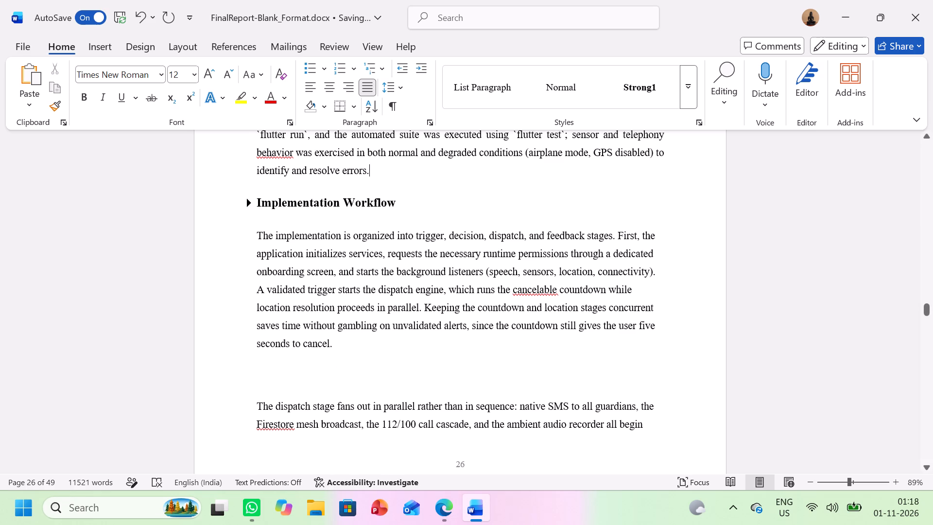
drag(256, 199, 471, 481)
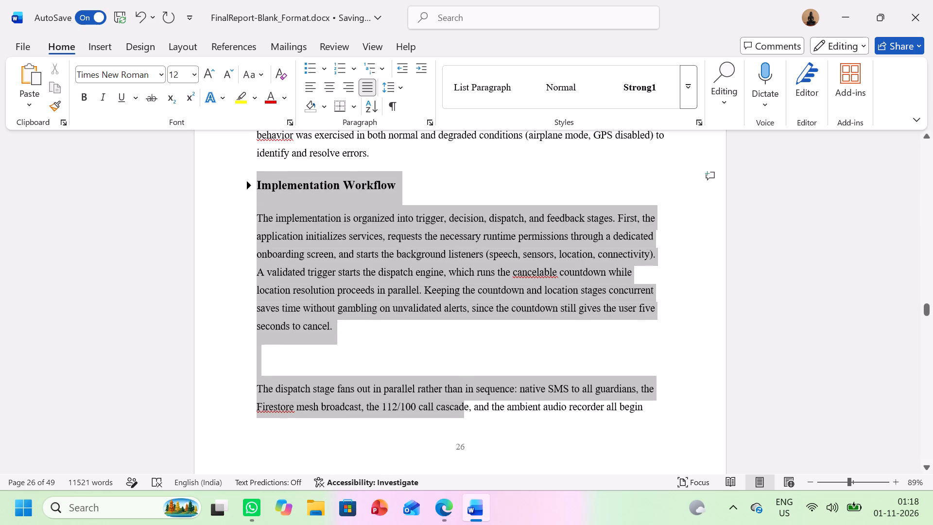
drag(471, 481, 471, 460)
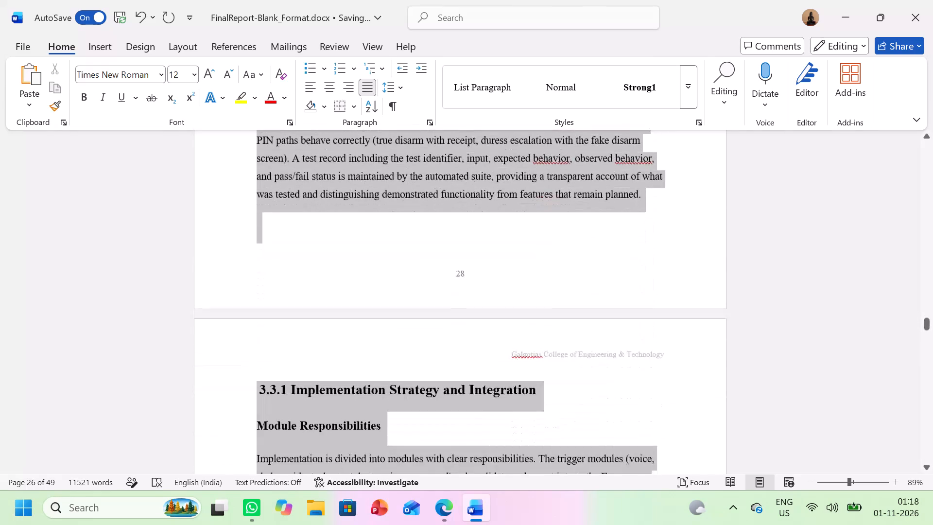
drag(471, 460, 536, 480)
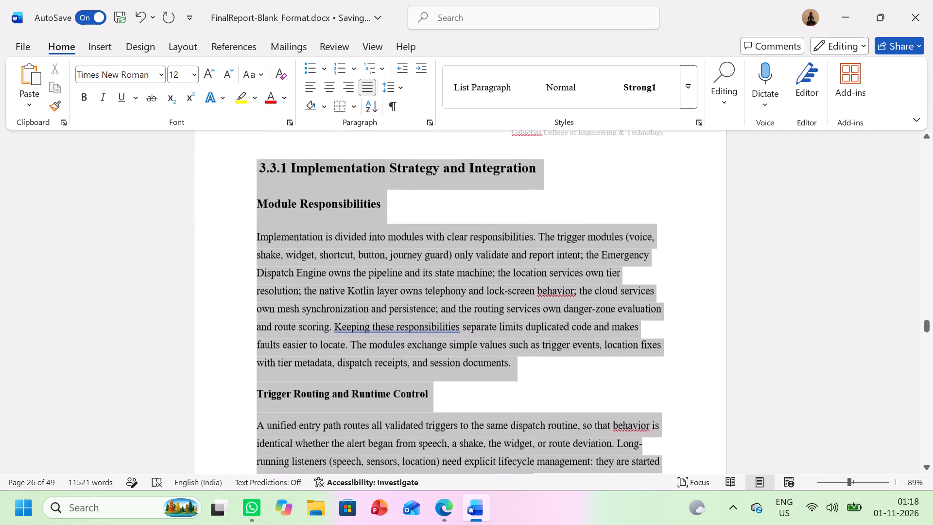
drag(536, 480, 536, 477)
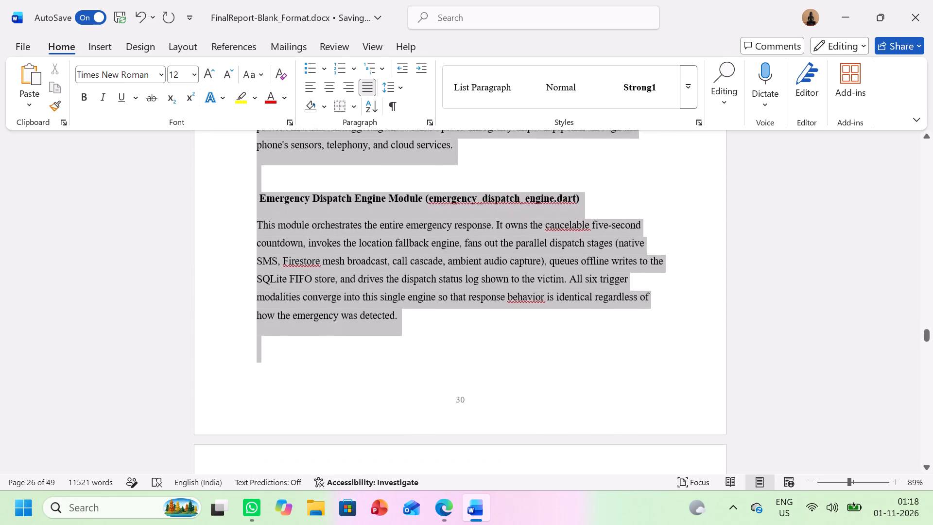
drag(536, 477, 445, 171)
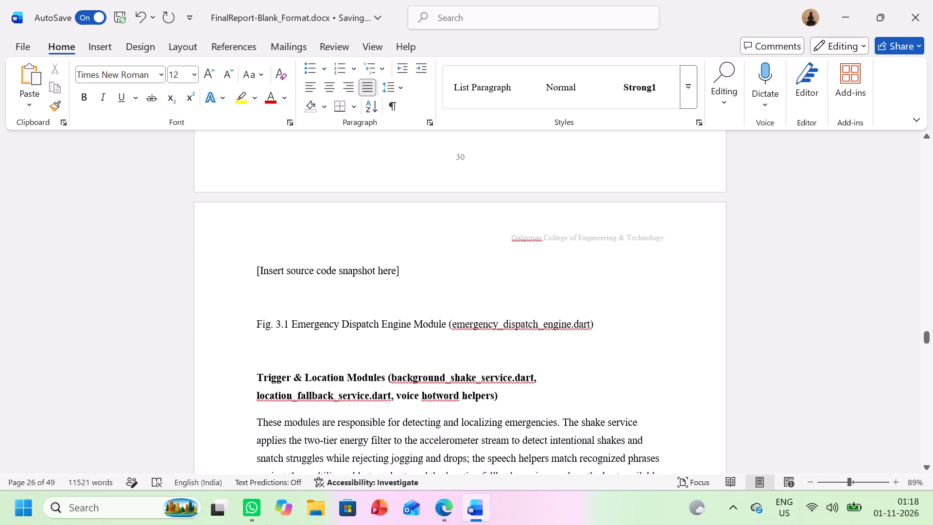
drag(445, 171, 479, 233)
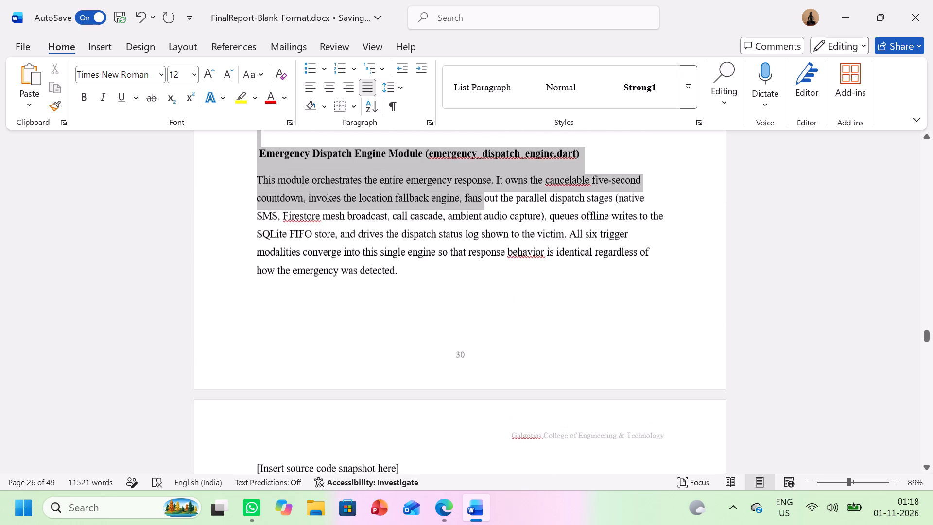
drag(479, 233, 493, 294)
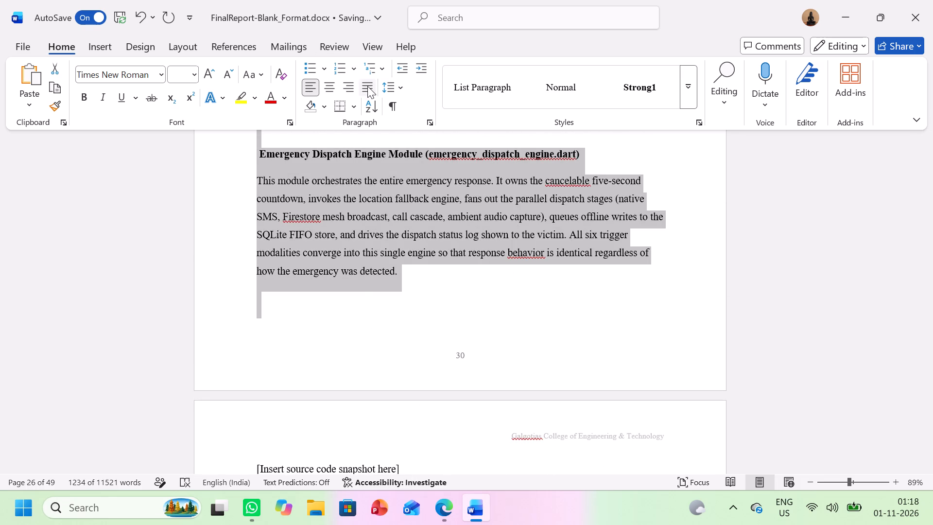
click(367, 86)
click(455, 266)
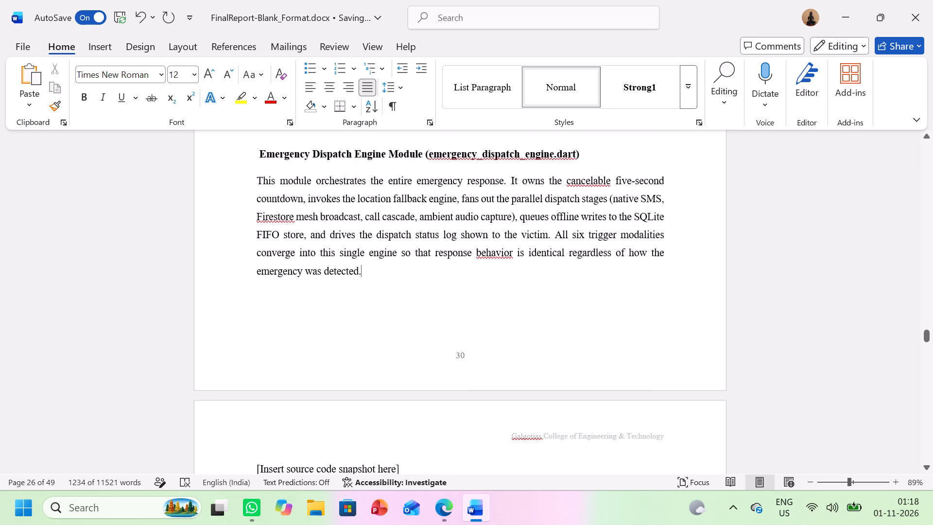
Delete the empty paragraph between the Verification and Maintenance text and the 3.4 Source Code / Modules heading.
scroll(455, 266, up, 5)
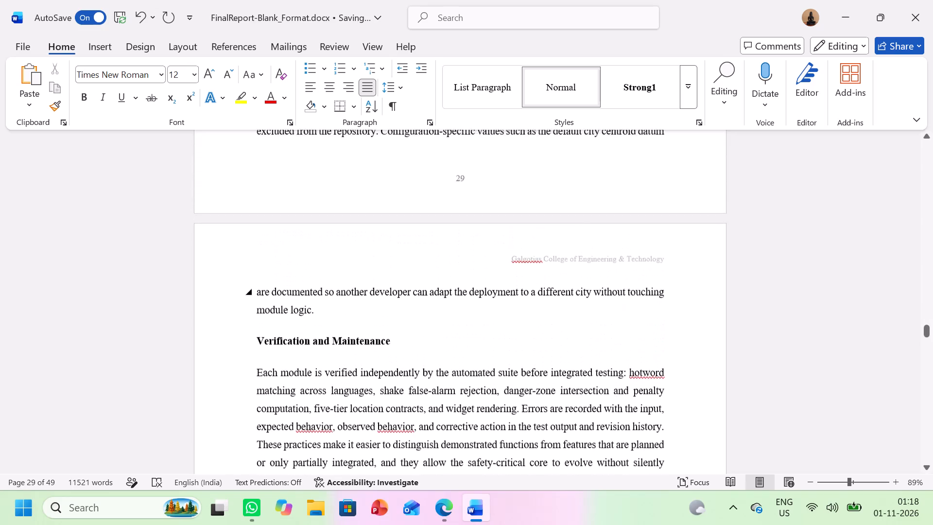
click(330, 438)
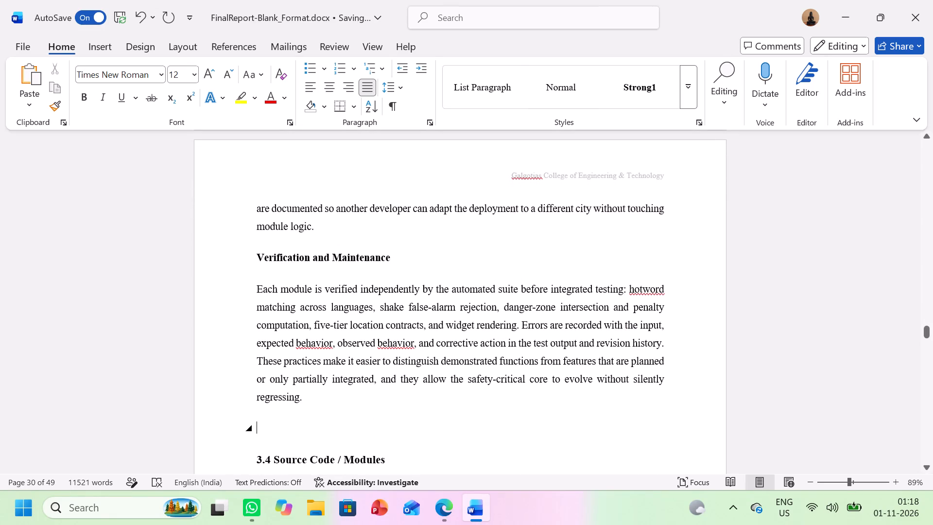
key(BackSpace)
Start a new paragraph at "Configuration-specific values" in the Dependency and Configuration Management text.
scroll(330, 438, up, 2)
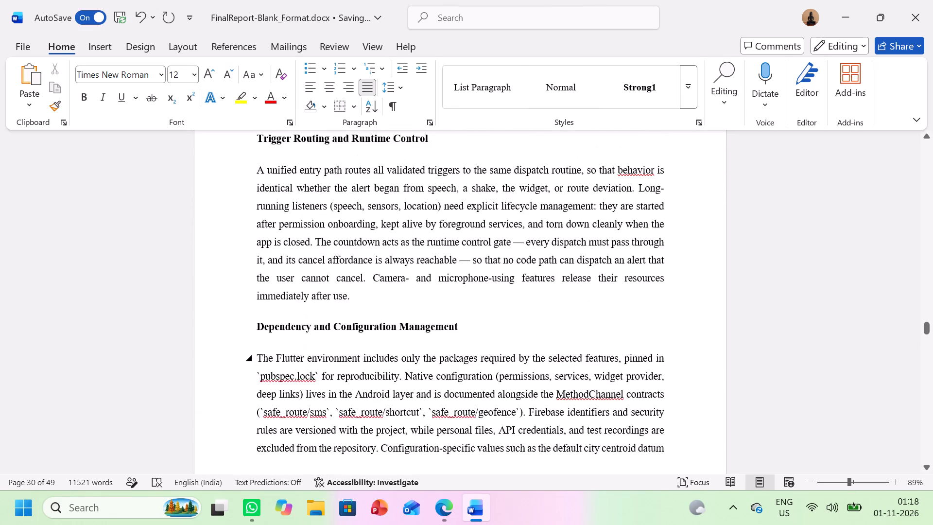
scroll(330, 438, up, 1)
scroll(330, 438, down, 1)
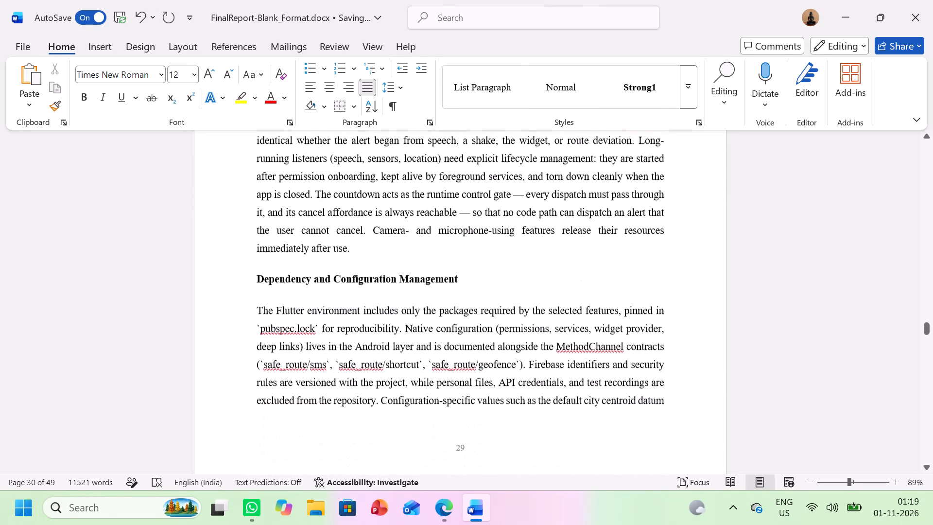
scroll(330, 438, down, 1)
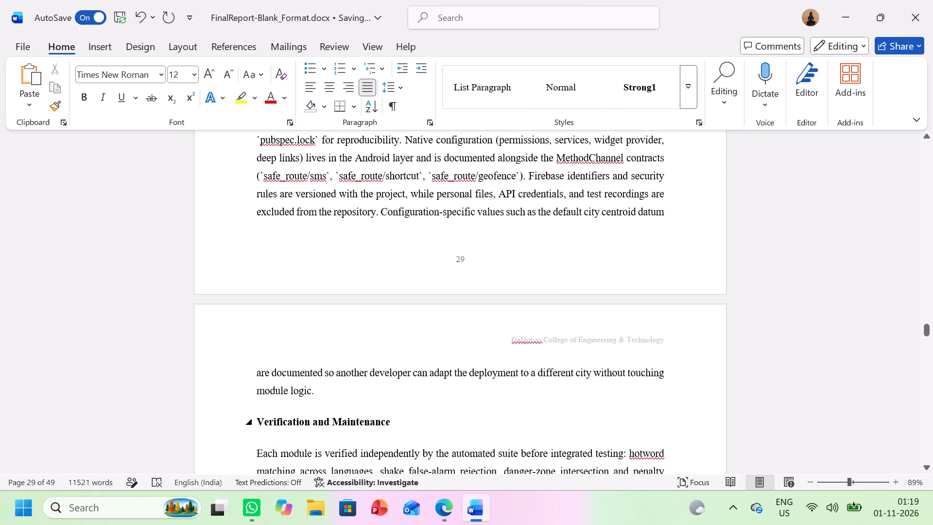
scroll(330, 438, up, 1)
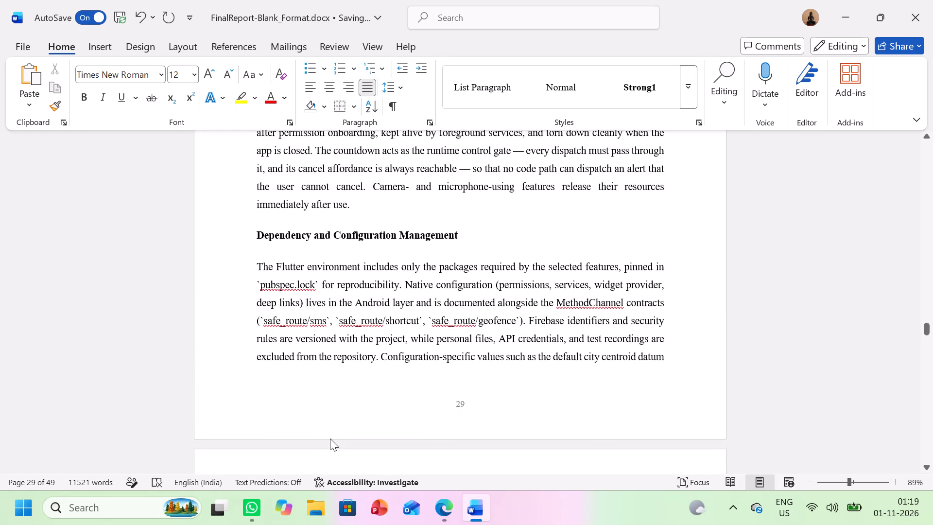
scroll(330, 438, up, 1)
click(380, 354)
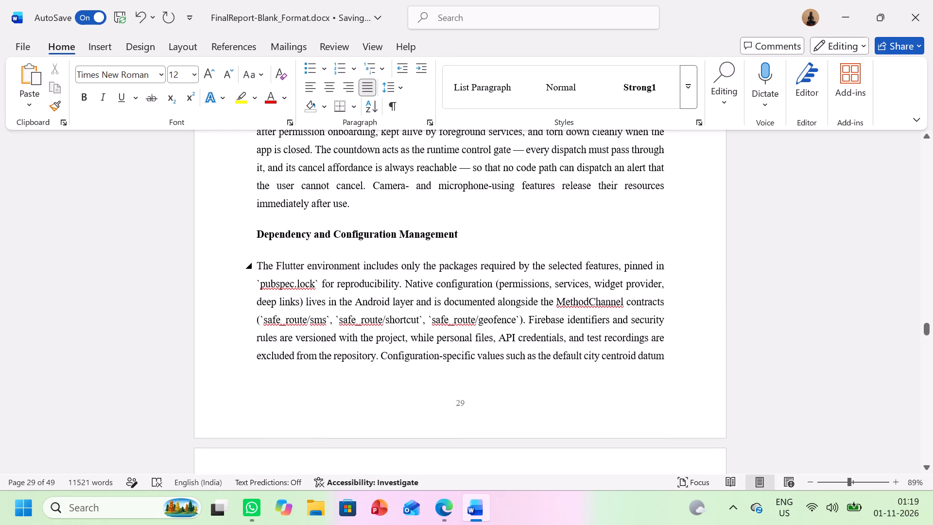
key(Return)
Justify the Trigger & Location Modules heading and its description paragraph, stopping before the source code snapshot placeholder.
scroll(380, 354, down, 1)
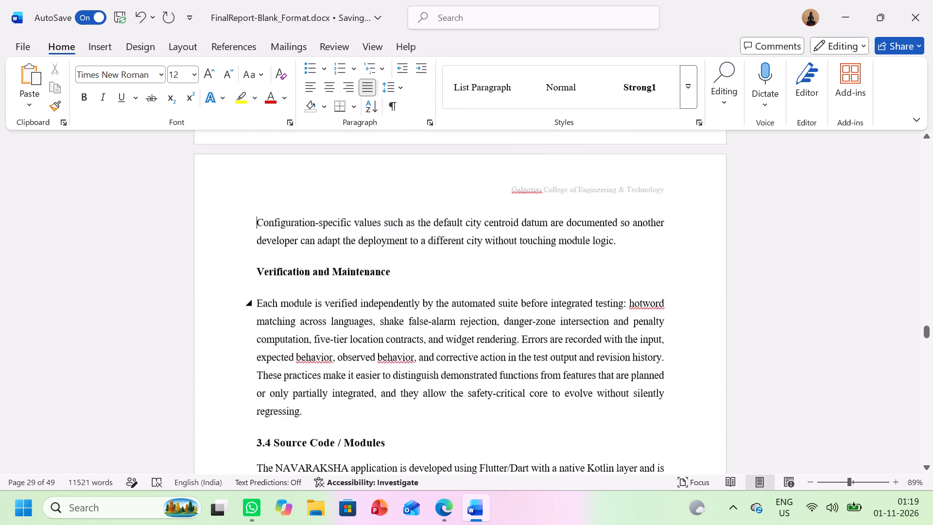
scroll(380, 354, down, 3)
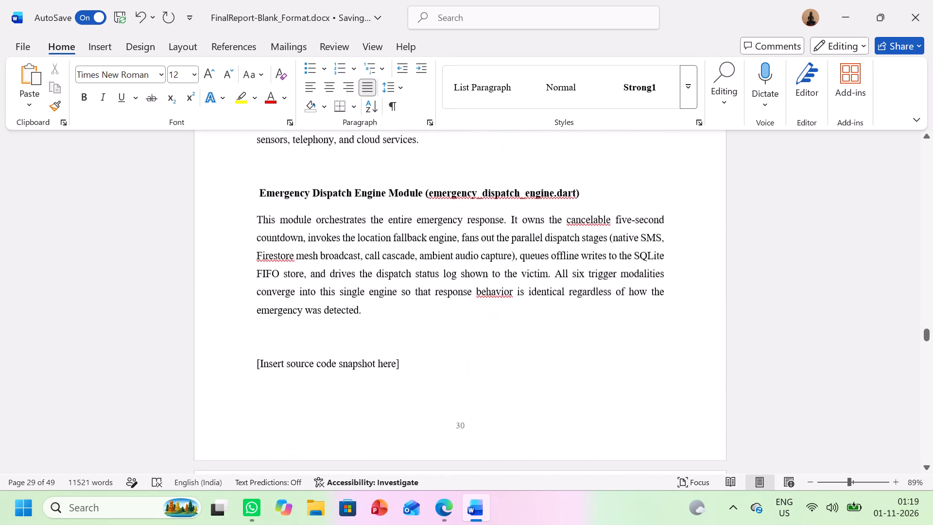
scroll(380, 354, down, 3)
drag(250, 305, 520, 340)
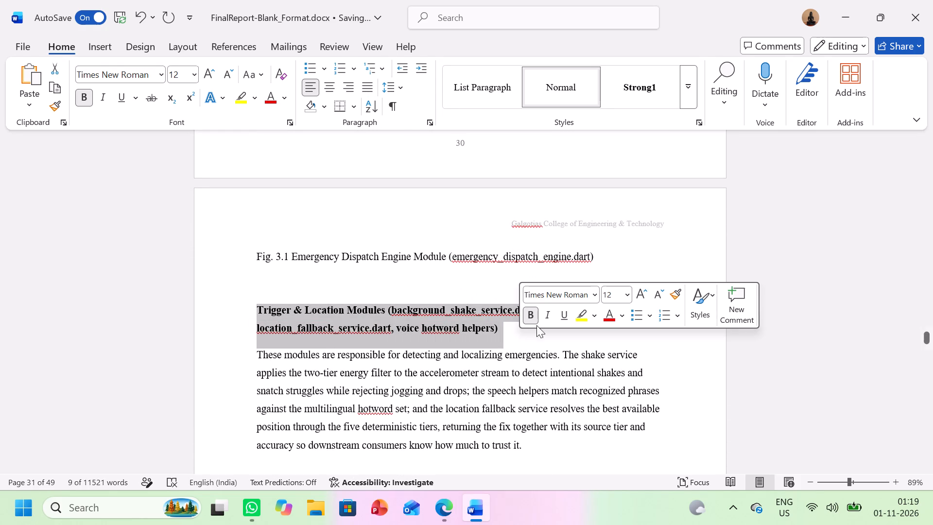
click(444, 283)
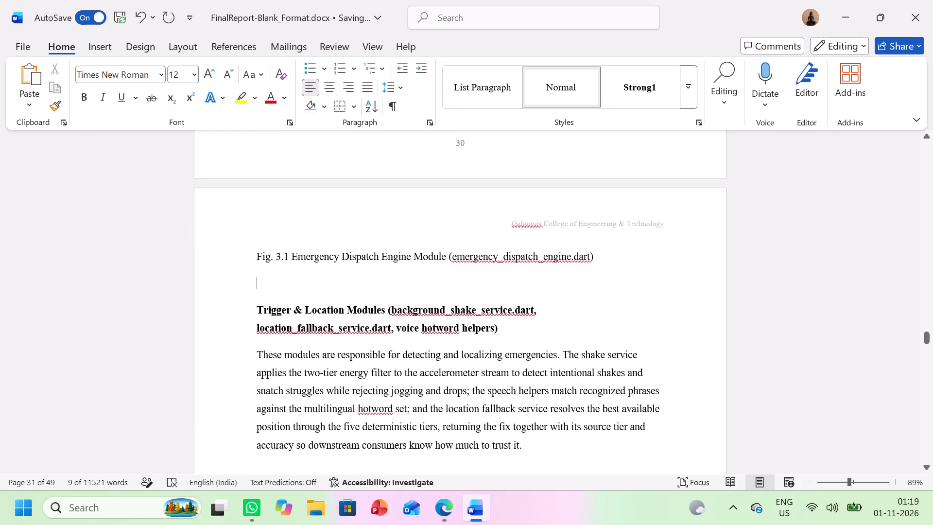
drag(252, 308, 395, 357)
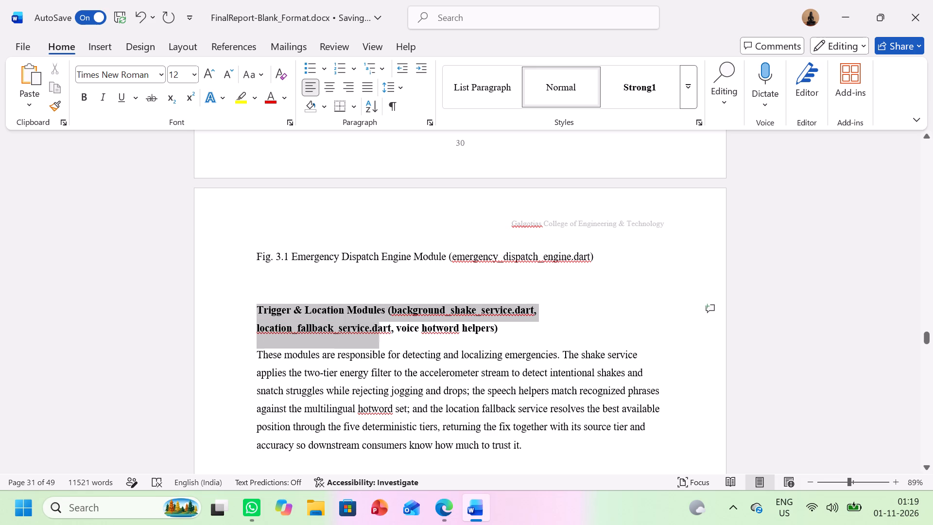
drag(395, 357, 415, 372)
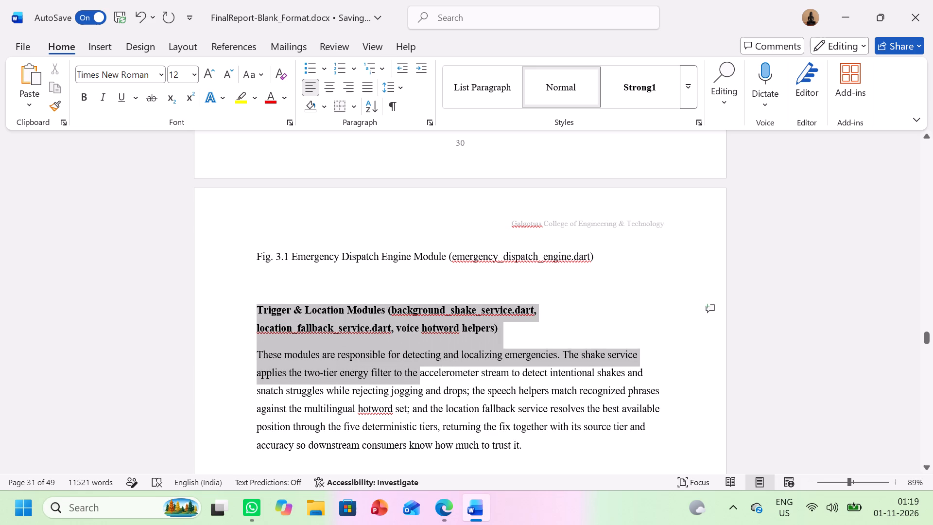
drag(415, 372, 511, 485)
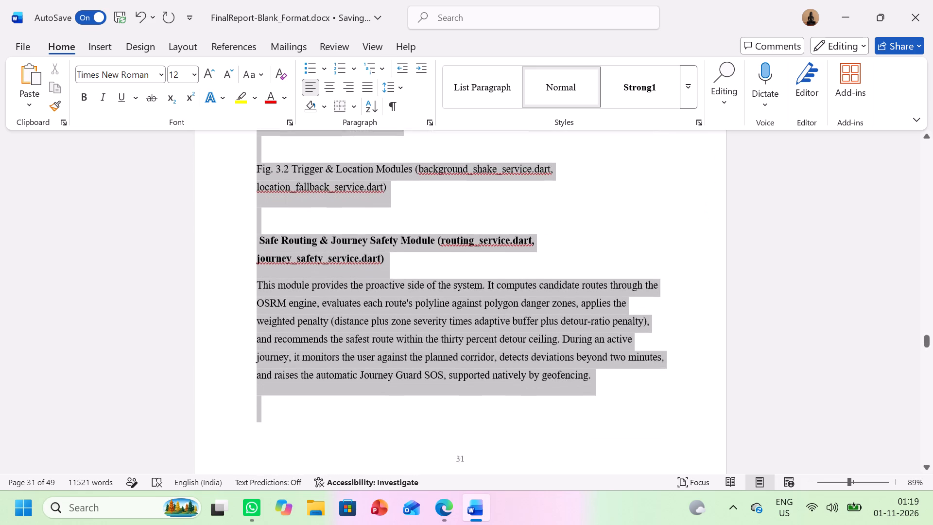
drag(511, 485, 397, 234)
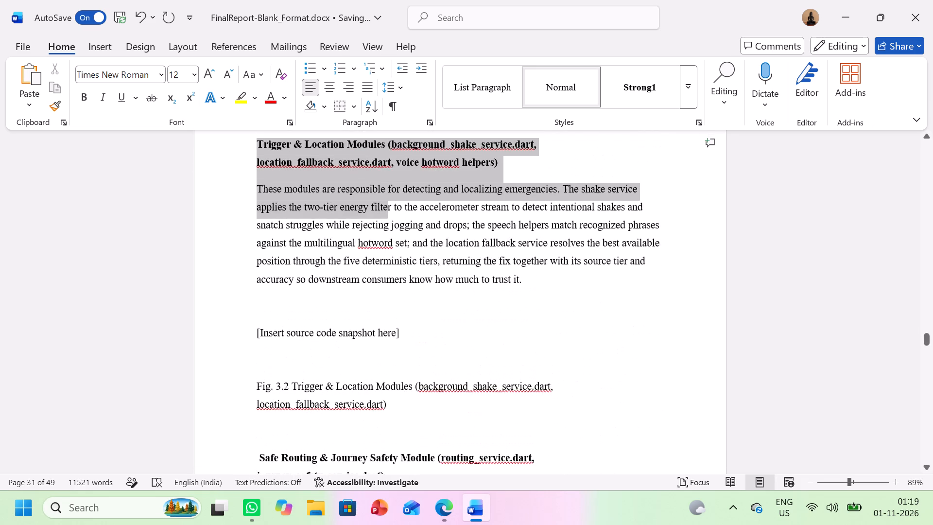
drag(397, 234, 469, 309)
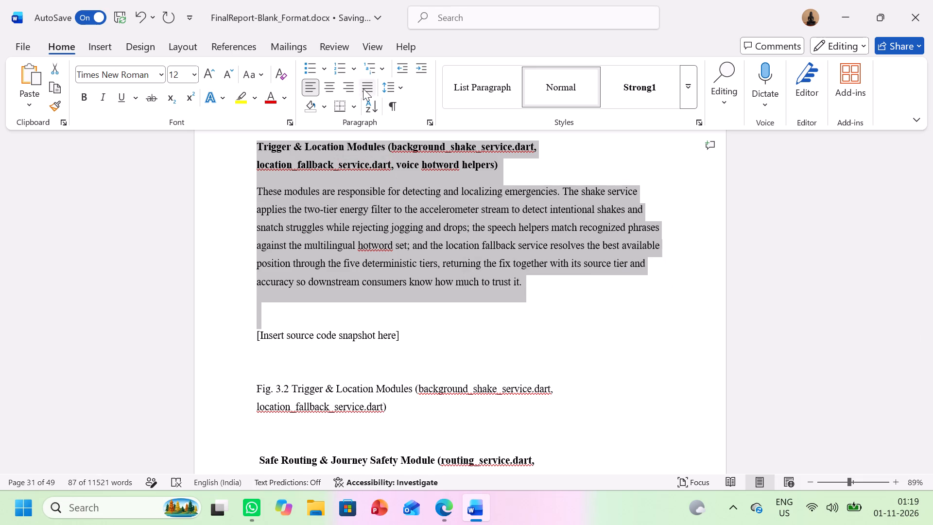
click(363, 88)
click(531, 311)
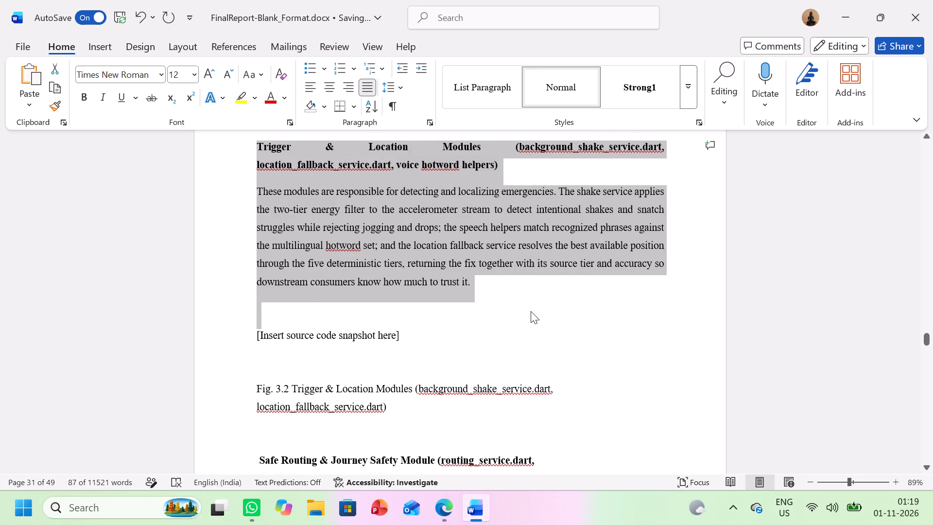
Undo the justification of the Trigger & Location Modules heading and its description.
scroll(531, 311, down, 1)
scroll(531, 311, up, 1)
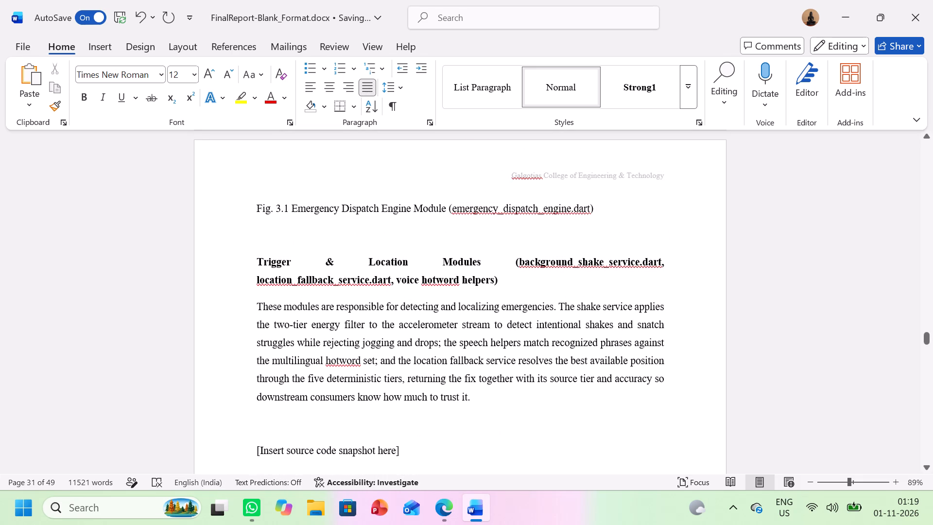
click(512, 267)
drag(254, 256, 526, 278)
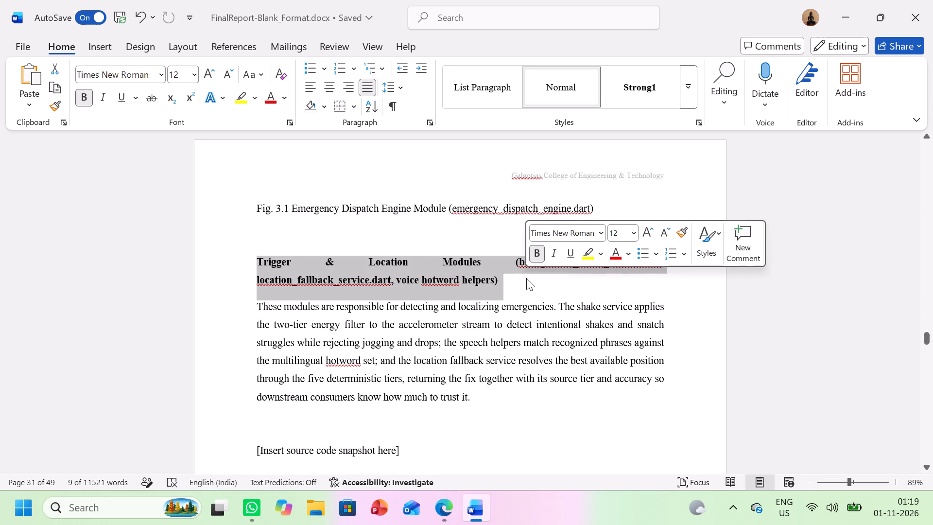
key(ctrl+z)
click(526, 278)
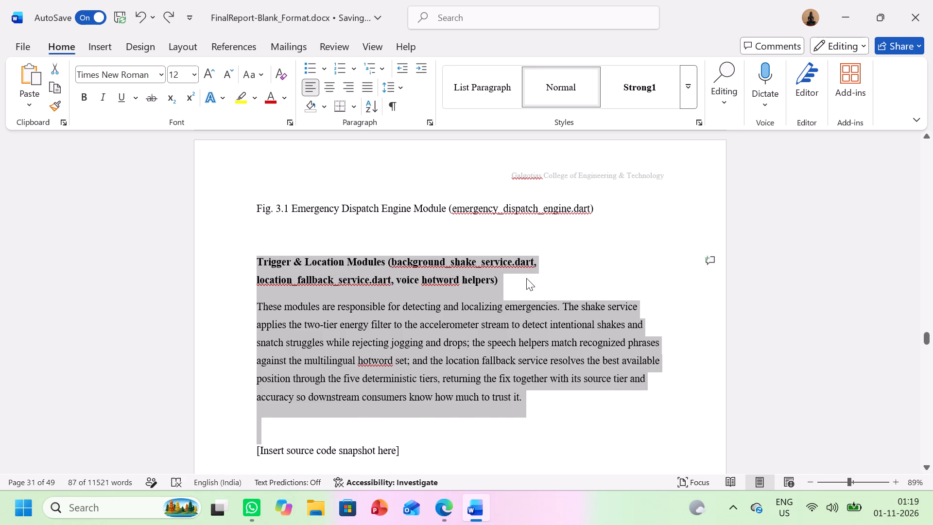
Delete the space before location_fallback_service.dart in the Trigger & Location Modules heading.
click(250, 278)
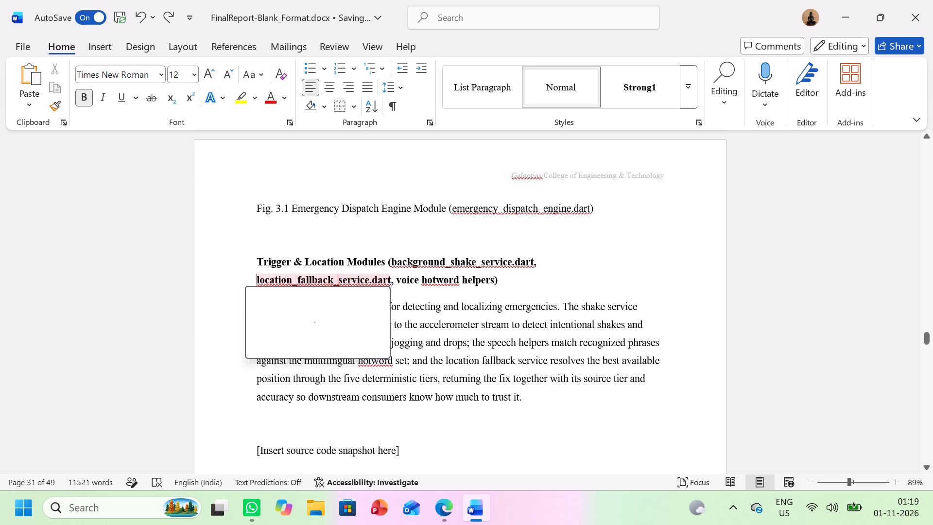
key(BackSpace)
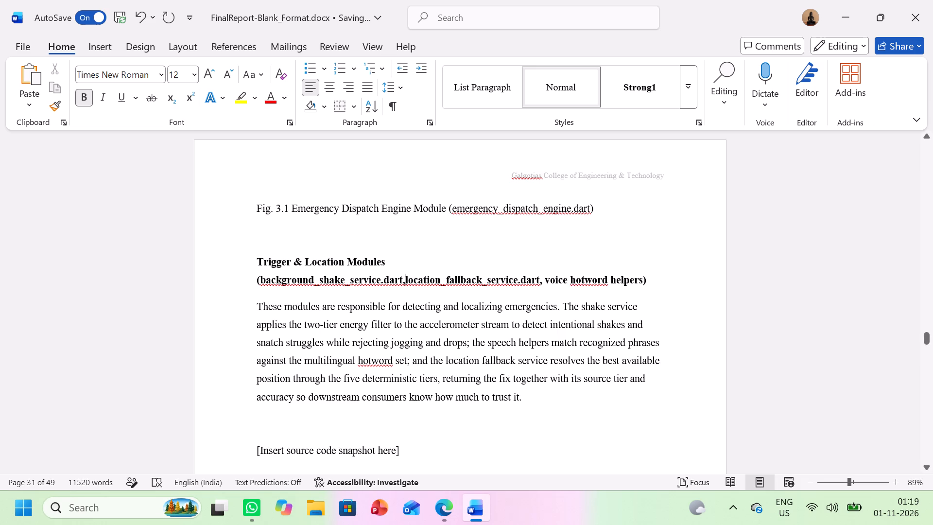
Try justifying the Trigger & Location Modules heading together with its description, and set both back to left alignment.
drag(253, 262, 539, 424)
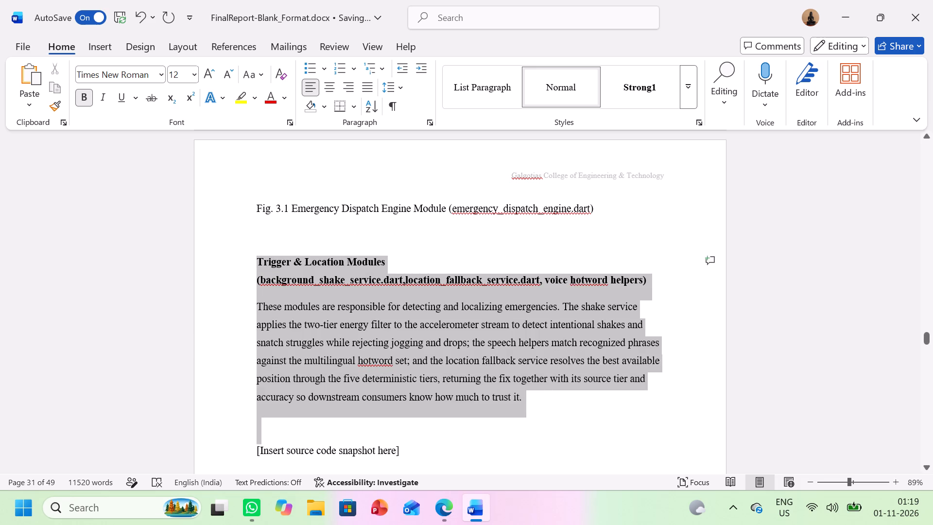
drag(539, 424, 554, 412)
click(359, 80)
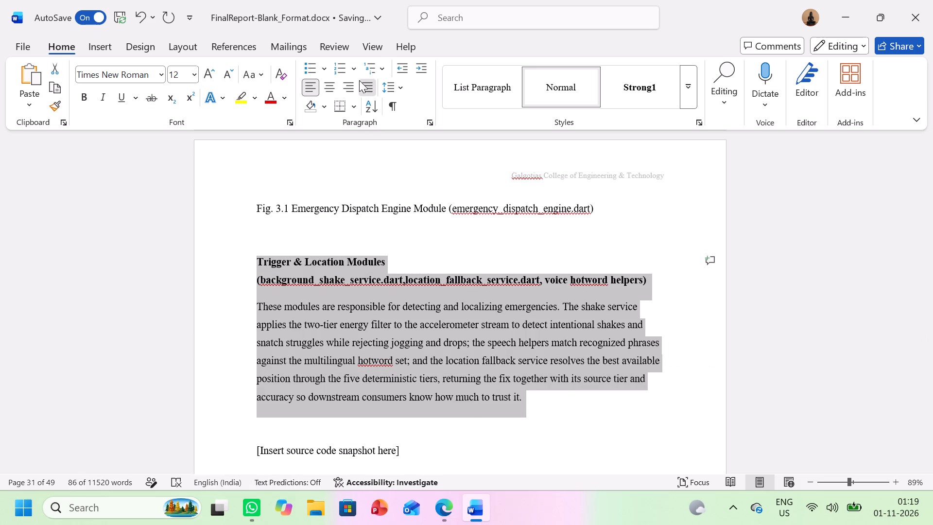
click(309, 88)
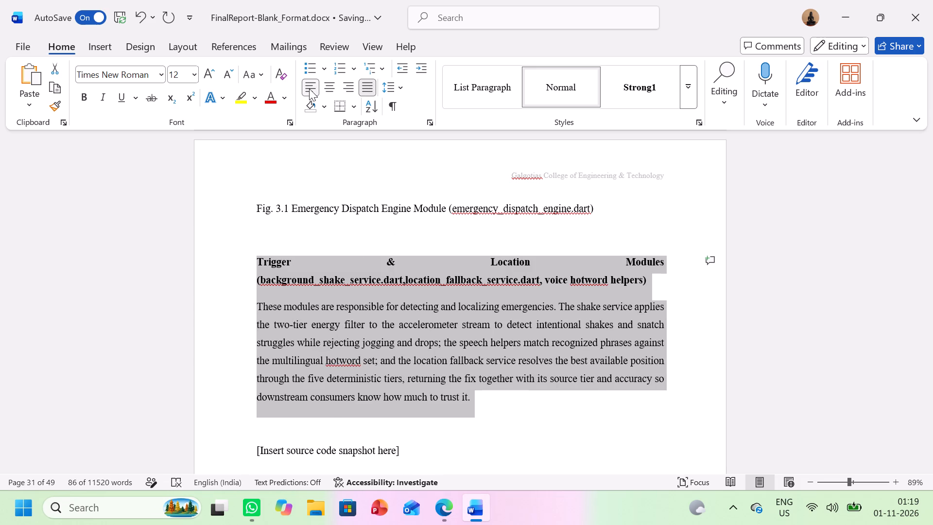
Justify only the description paragraph under the Trigger & Location Modules heading.
click(578, 415)
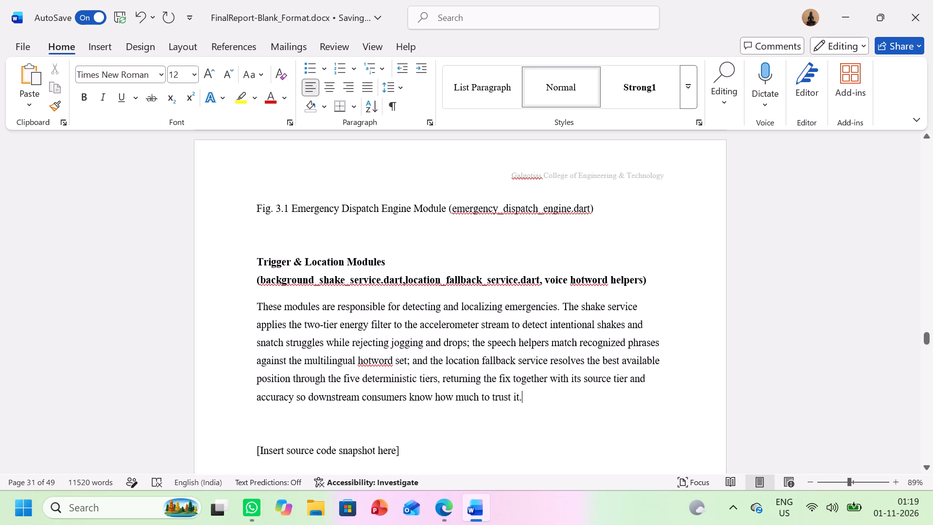
drag(257, 306, 536, 406)
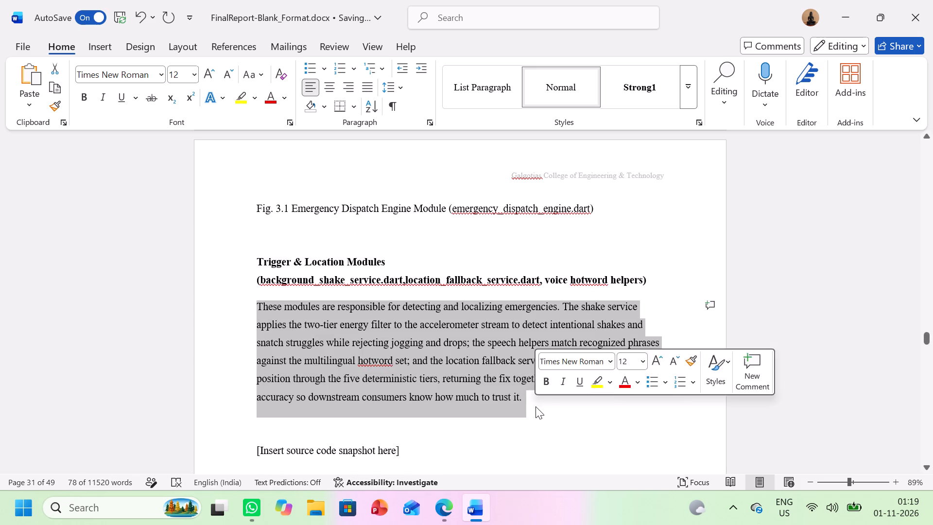
click(362, 85)
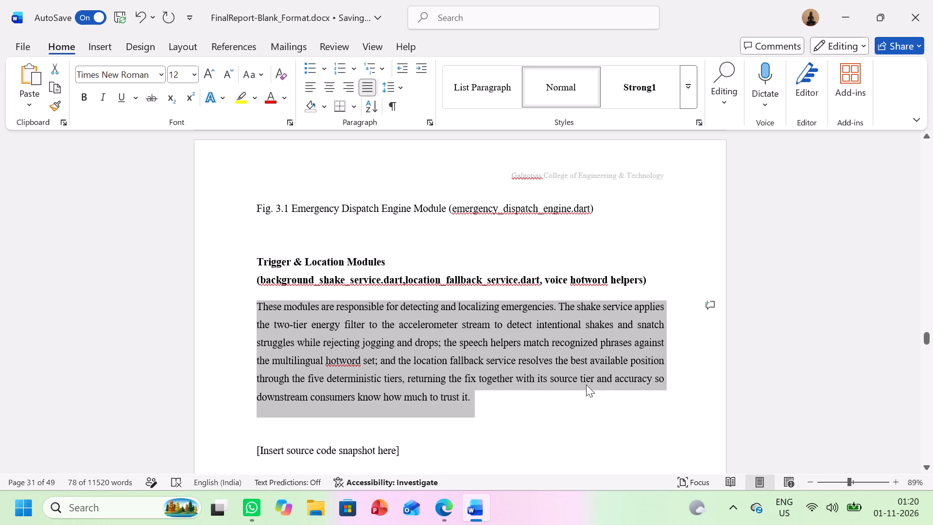
click(585, 387)
Justify the Safe Routing & Journey Safety Module heading and its description paragraph, stopping before the source code snapshot placeholder.
scroll(585, 387, down, 1)
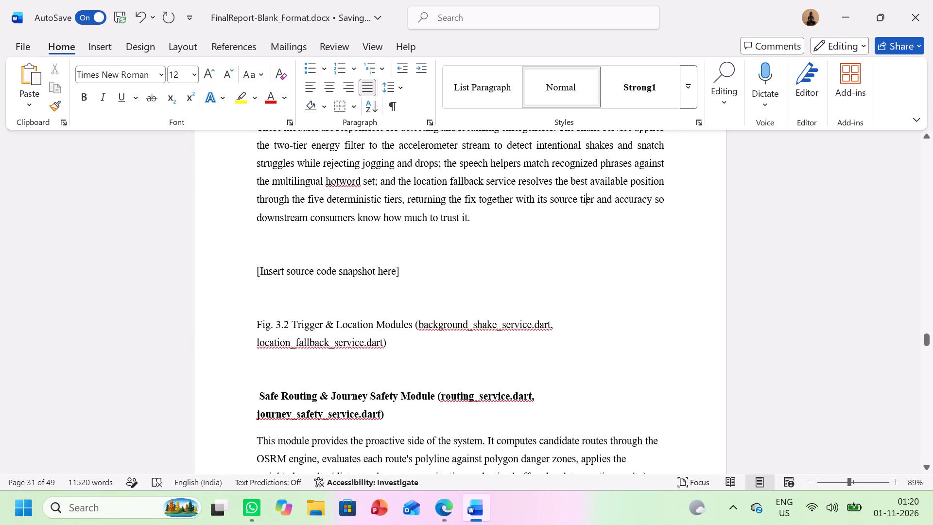
scroll(313, 338, down, 1)
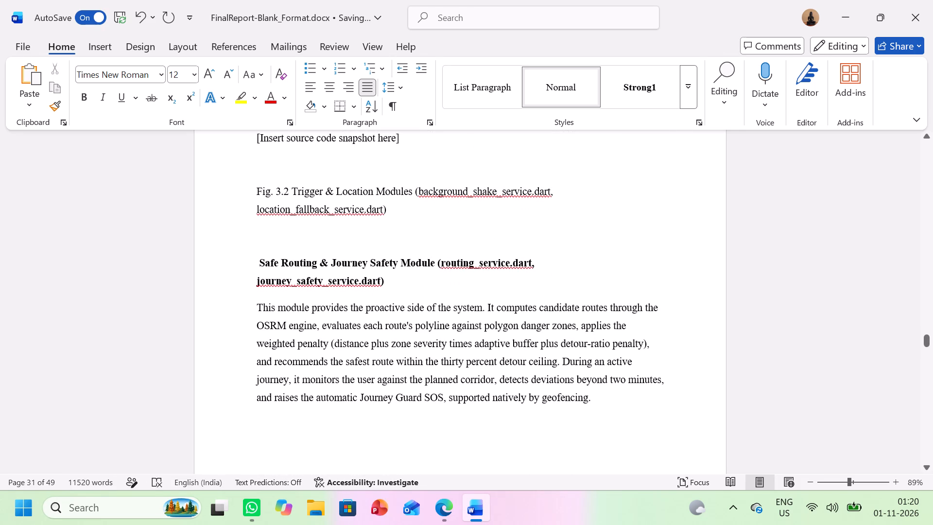
drag(259, 254, 456, 492)
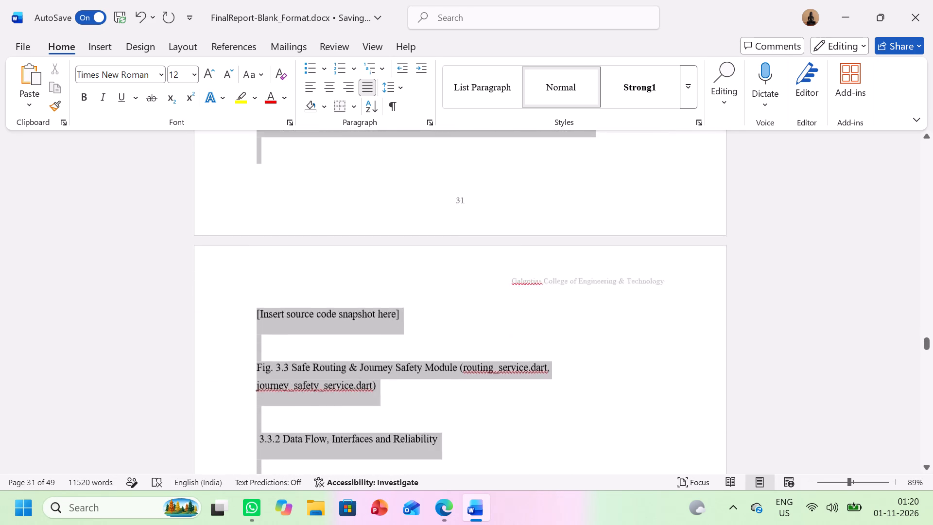
drag(456, 492, 455, 312)
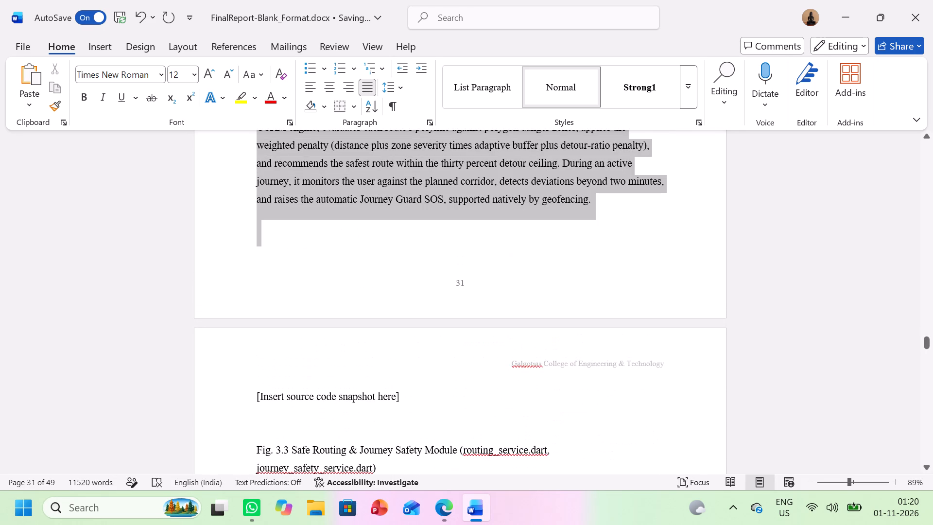
drag(455, 312, 456, 312)
click(367, 91)
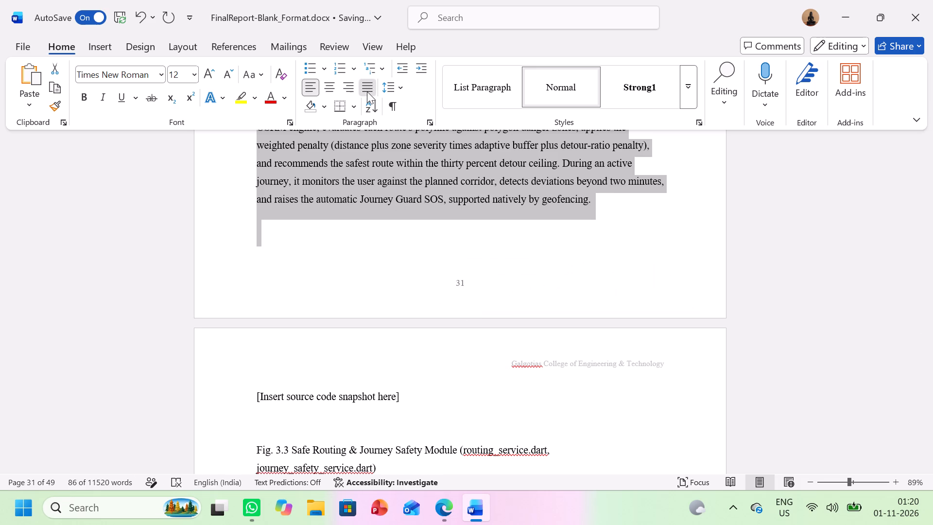
click(376, 231)
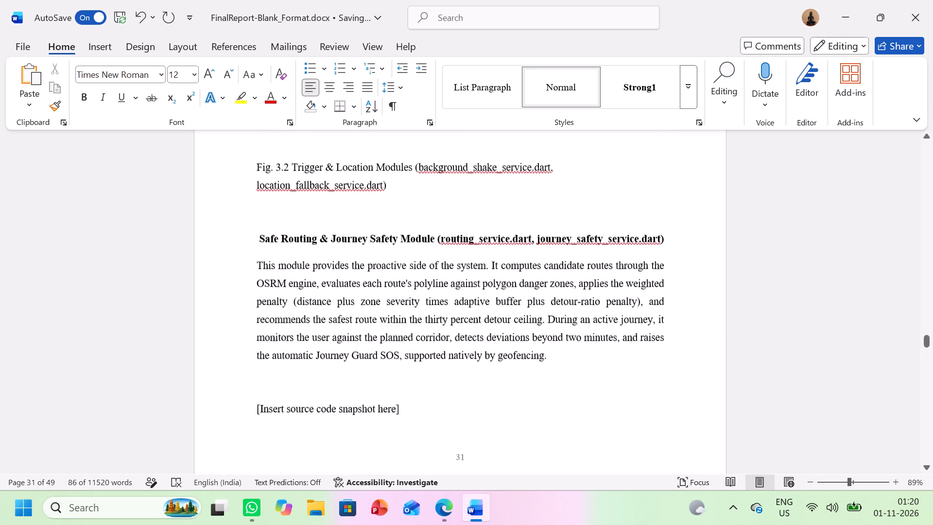
Justify the text from the Data Flow Between Components heading through the end of the Reliability, Privacy and Safety section.
scroll(376, 231, down, 1)
ctrl+scroll(376, 231, up, 1)
ctrl+scroll(376, 231, down, 2)
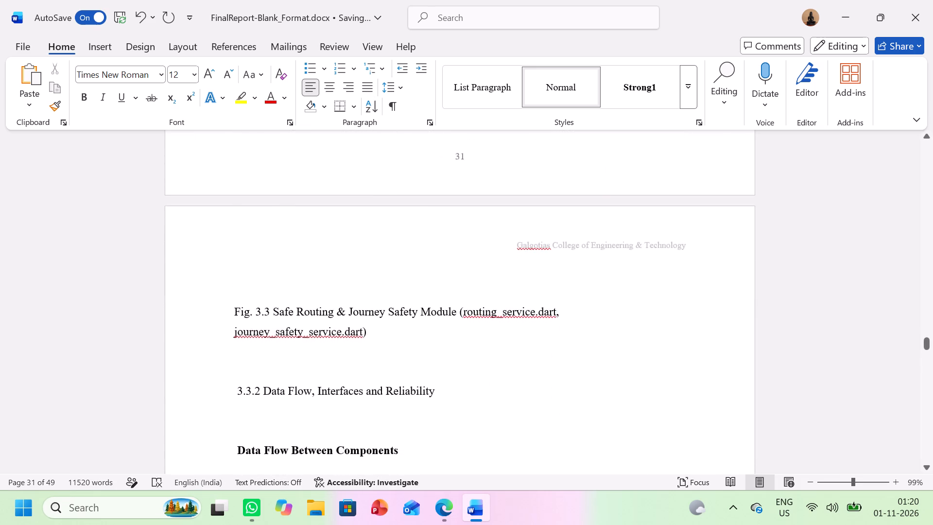
ctrl+scroll(376, 231, down, 1)
drag(233, 256, 483, 488)
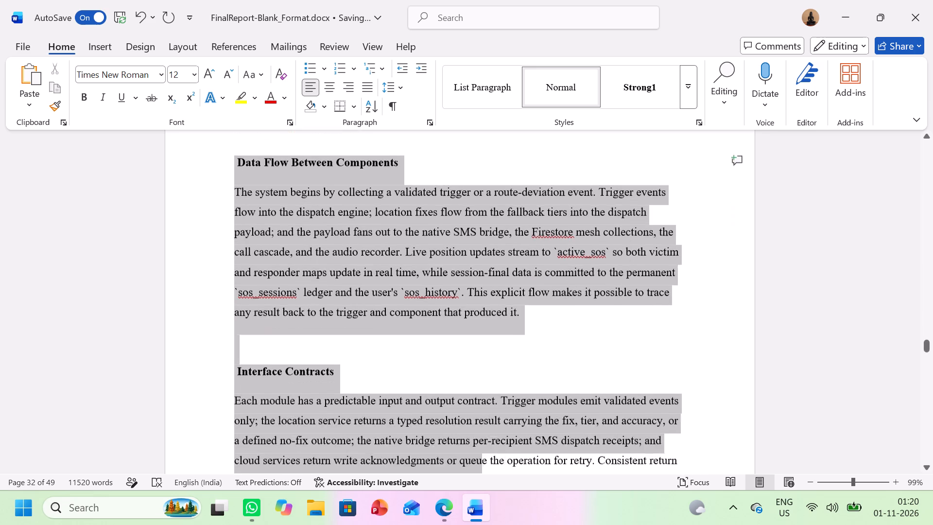
drag(483, 488, 511, 481)
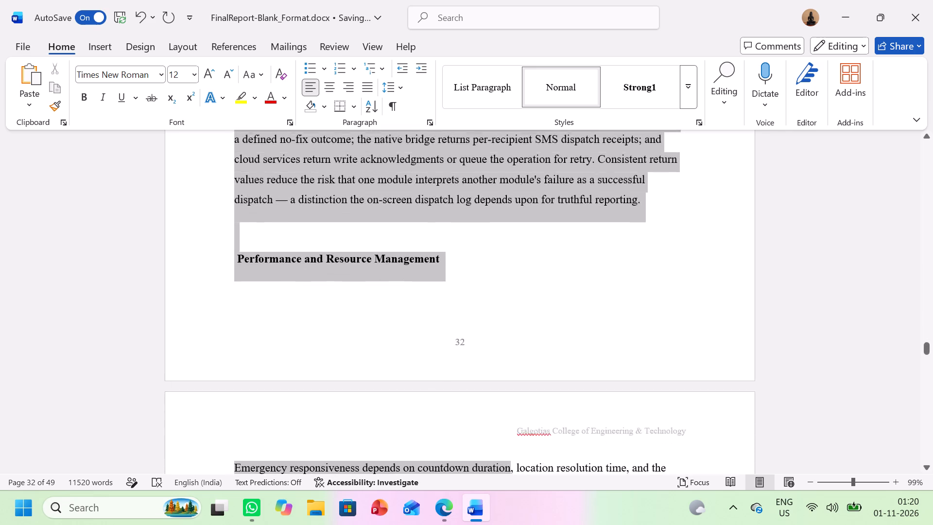
drag(511, 481, 512, 482)
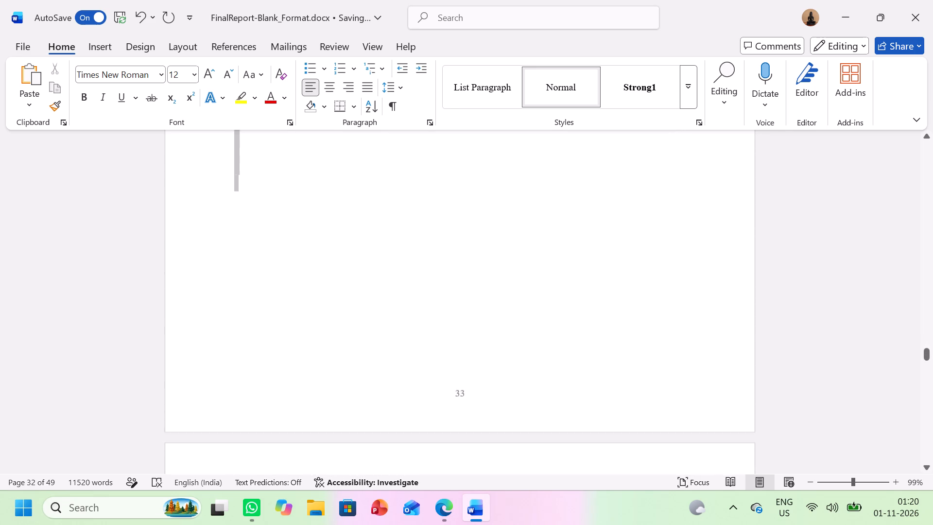
drag(512, 482, 448, 157)
click(362, 89)
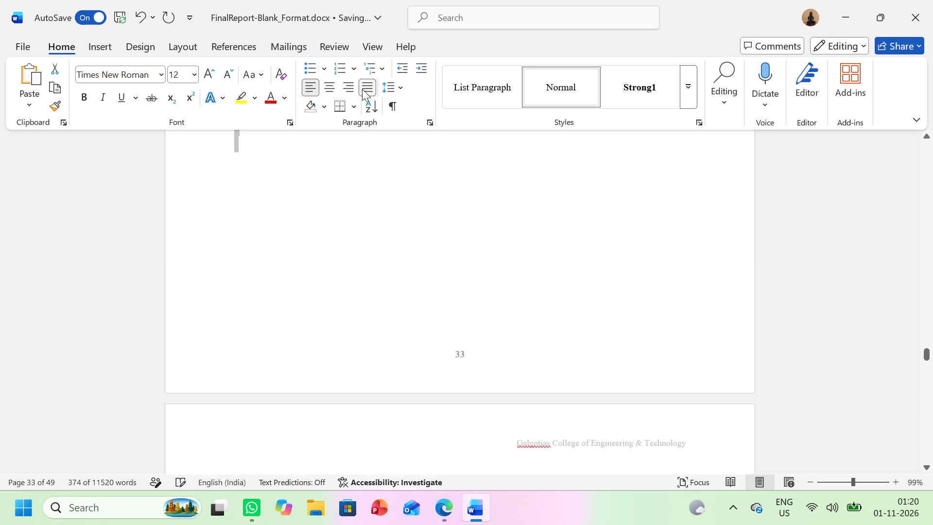
scroll(356, 215, up, 2)
right_click(356, 215)
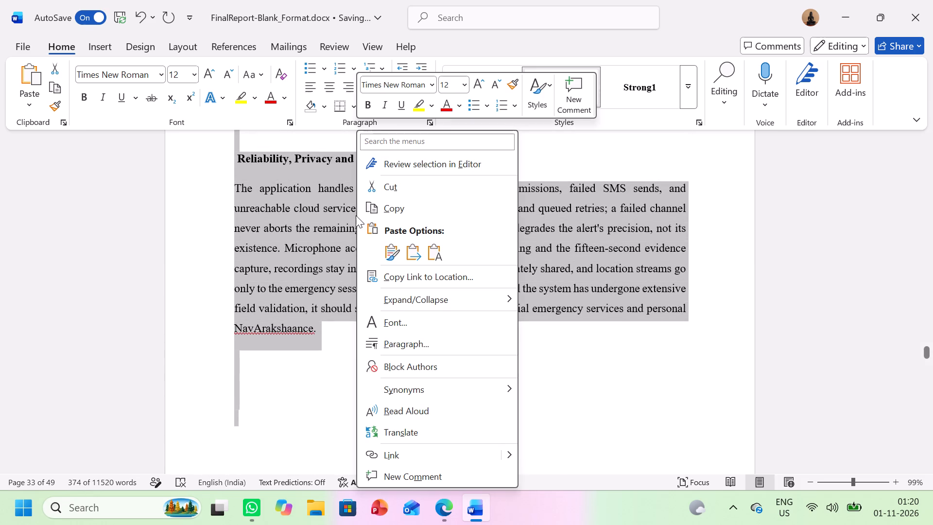
click(314, 225)
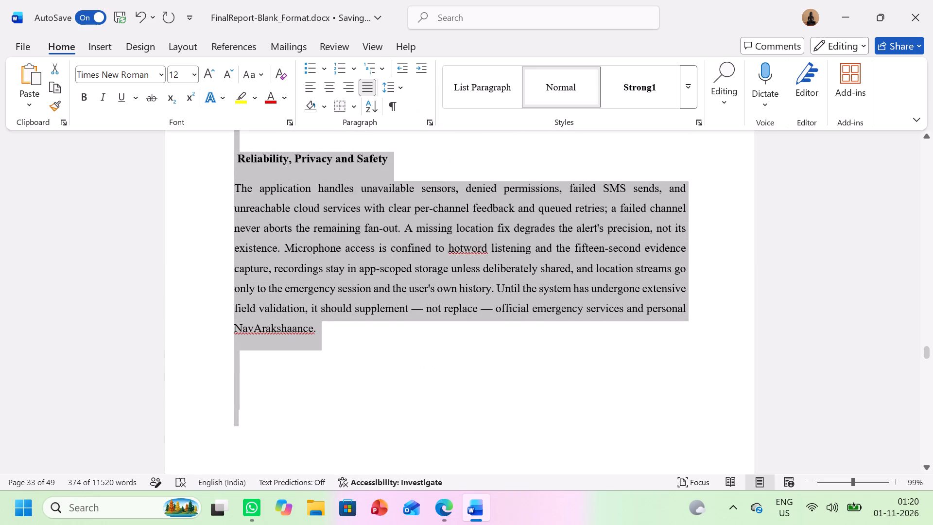
click(219, 184)
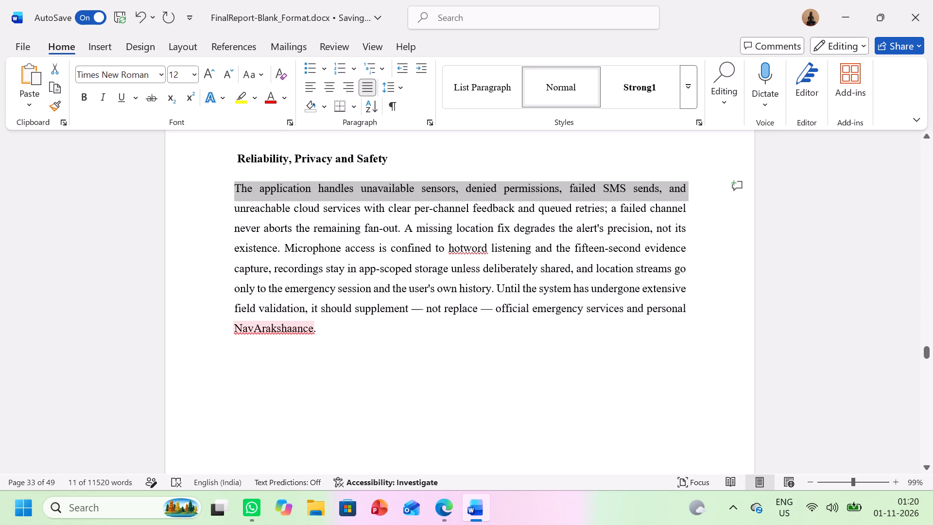
click(315, 363)
Look through the Results / Snapshots chapter up to the start of the Conclusion and Future Scope chapter.
scroll(315, 363, down, 2)
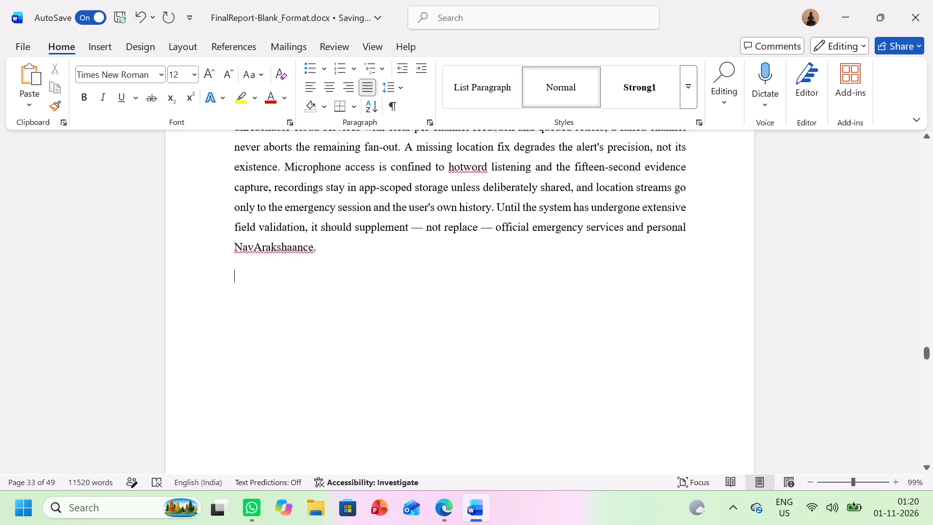
scroll(315, 363, down, 3)
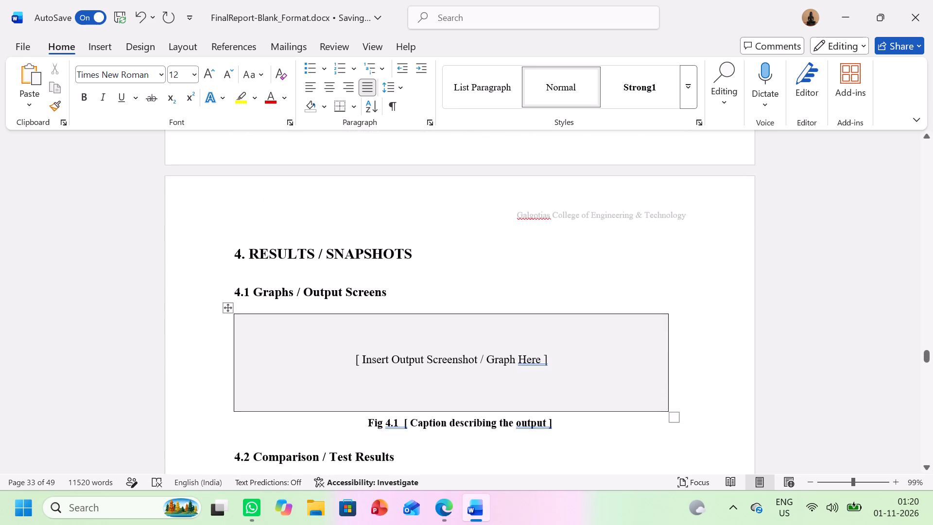
scroll(315, 363, down, 1)
scroll(274, 317, down, 1)
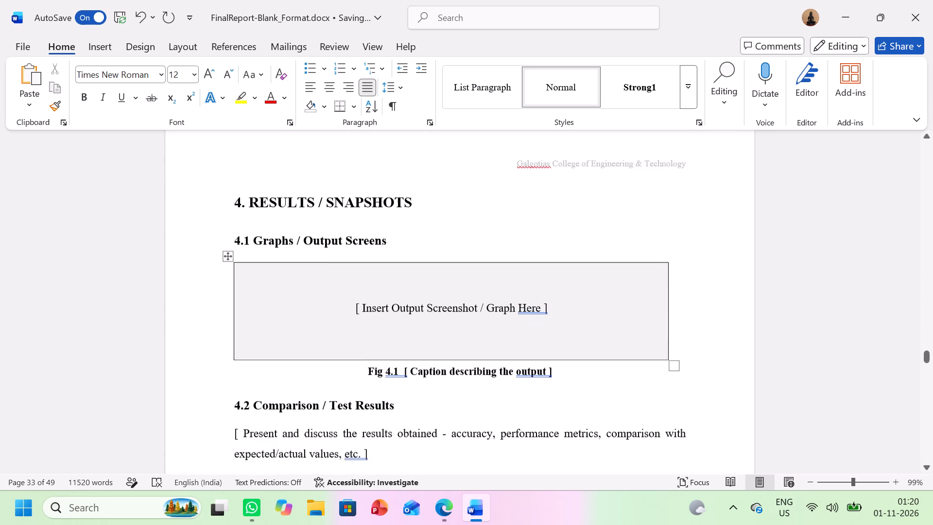
scroll(274, 317, down, 3)
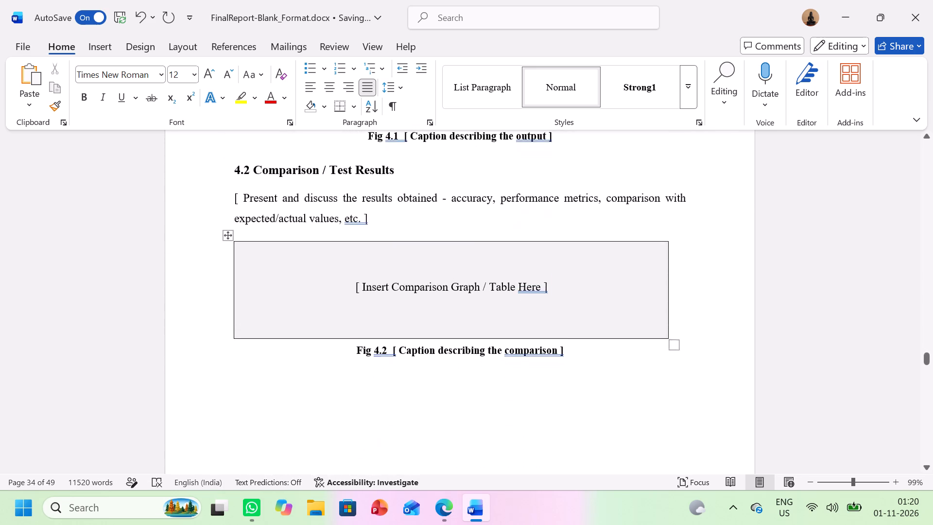
scroll(274, 317, down, 2)
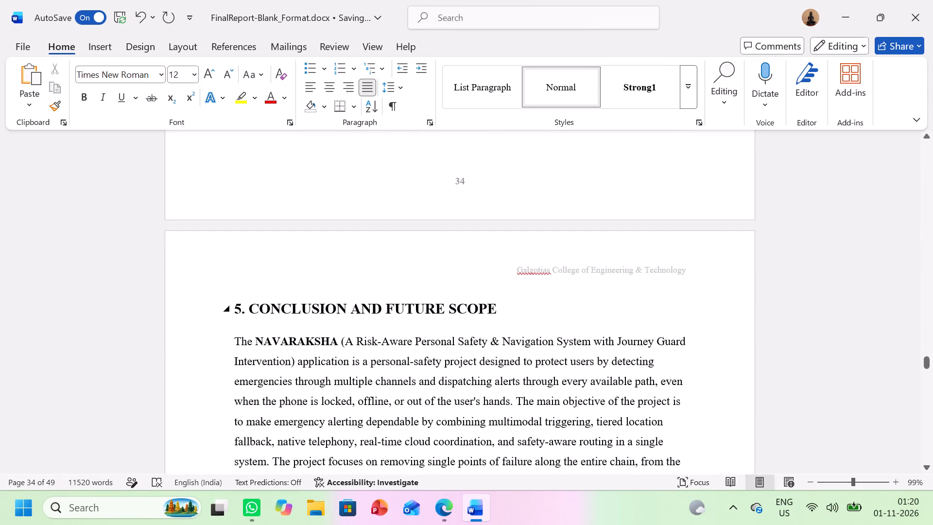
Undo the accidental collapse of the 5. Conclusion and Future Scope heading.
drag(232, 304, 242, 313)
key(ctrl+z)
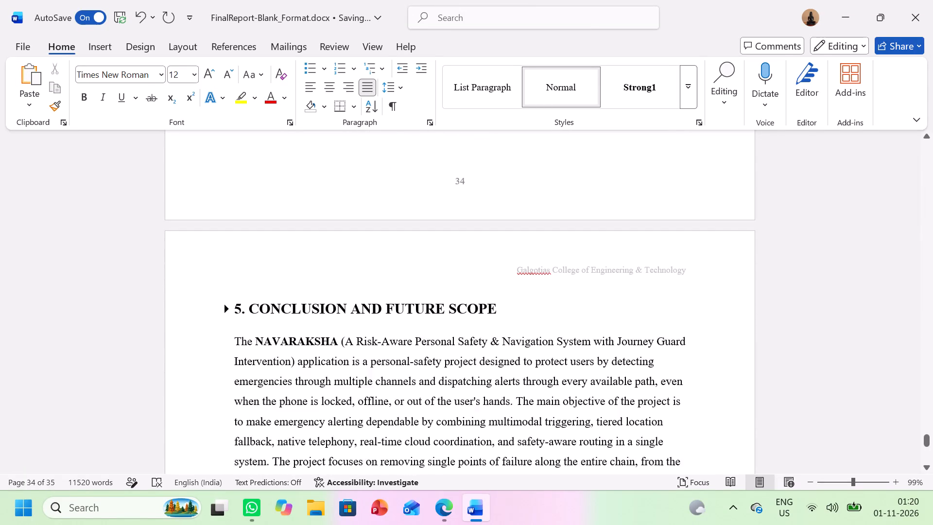
Set the 5. Conclusion and Future Scope heading to font size 14.
scroll(242, 313, right, 1)
scroll(242, 313, down, 1)
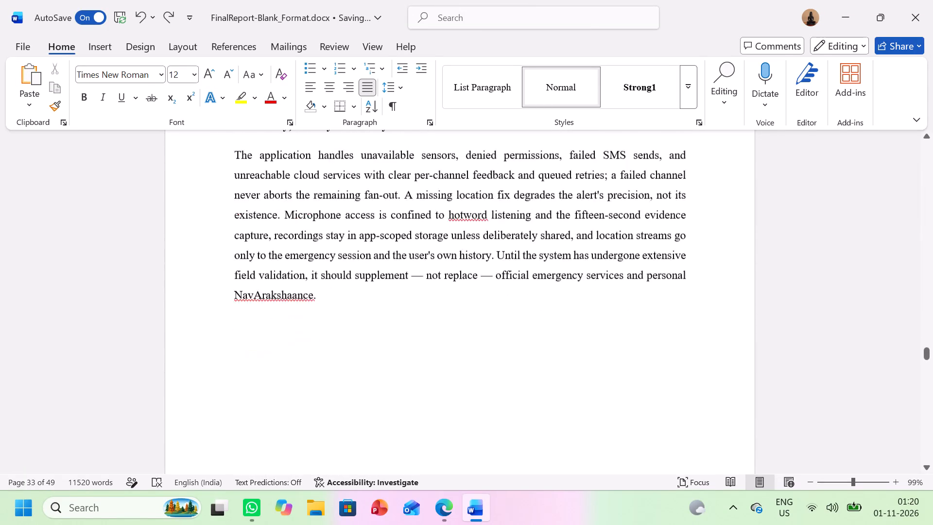
scroll(242, 313, down, 1)
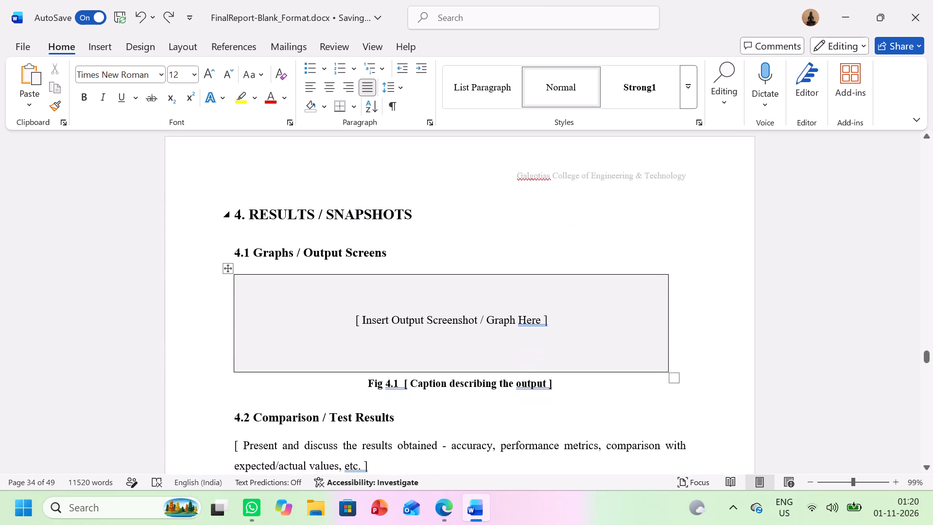
scroll(237, 210, down, 2)
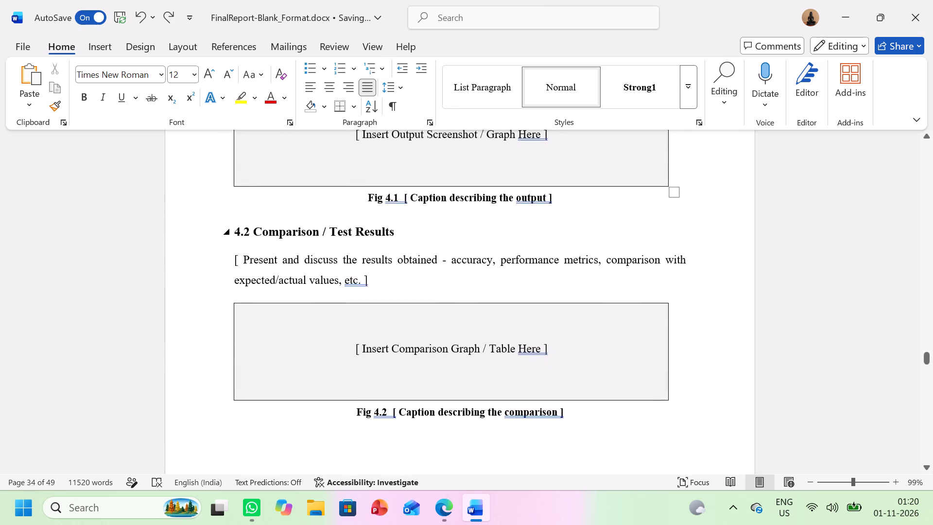
scroll(237, 210, down, 3)
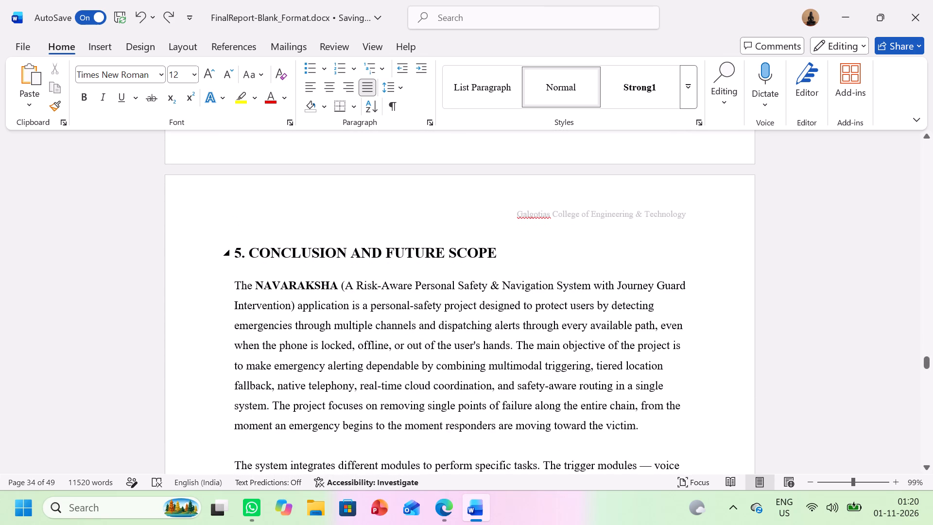
drag(235, 252, 352, 398)
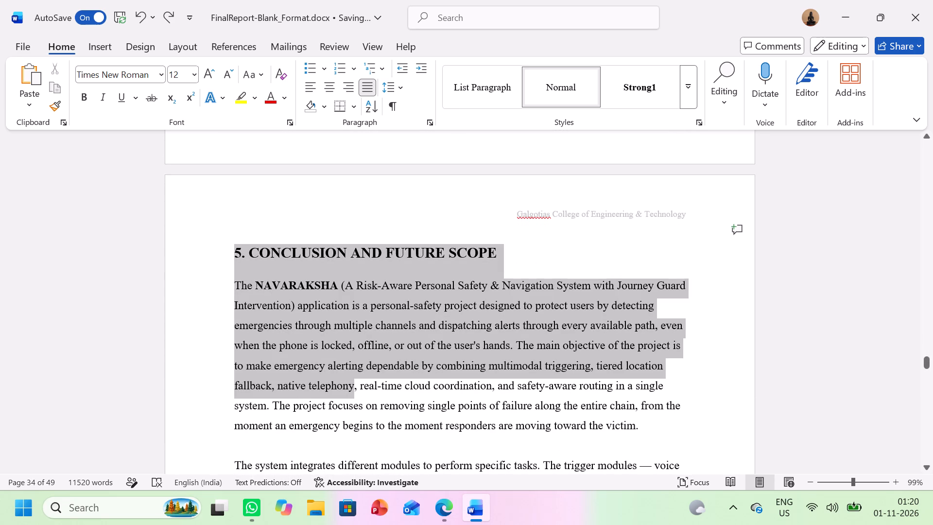
drag(352, 398, 487, 241)
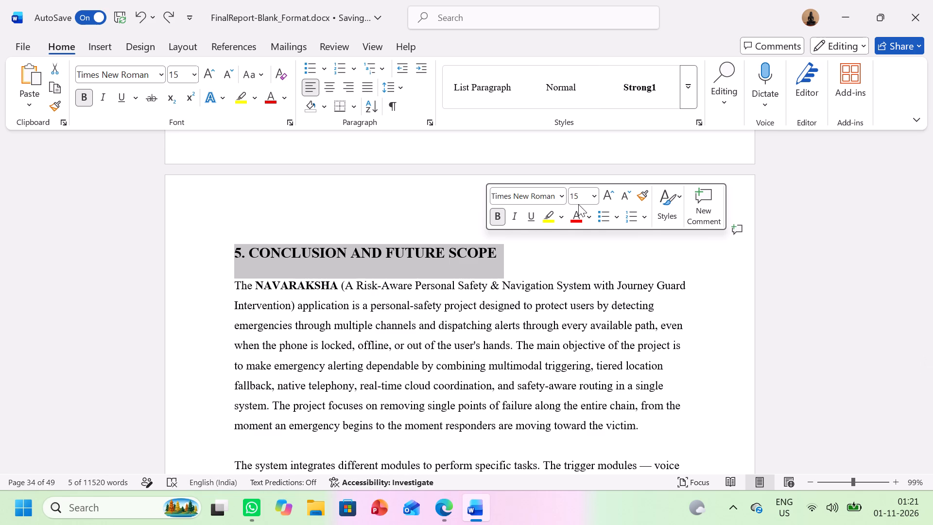
click(595, 195)
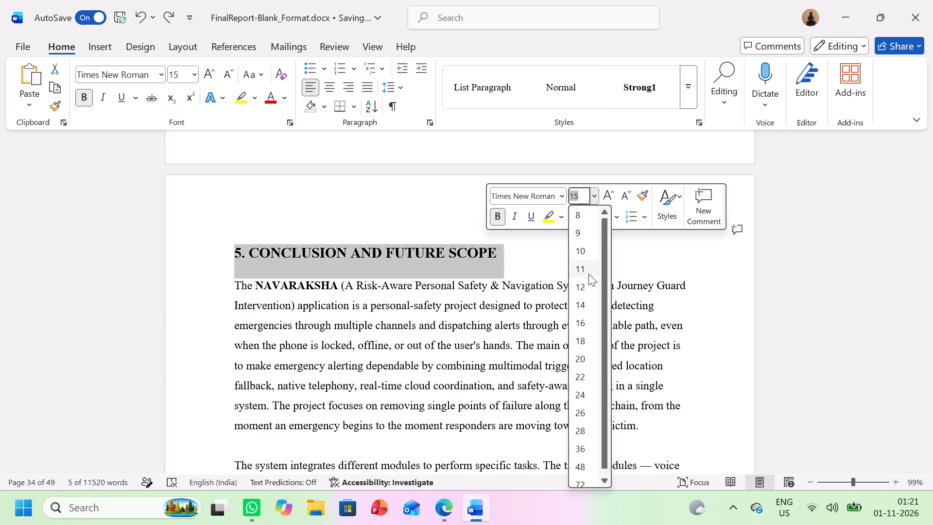
click(585, 300)
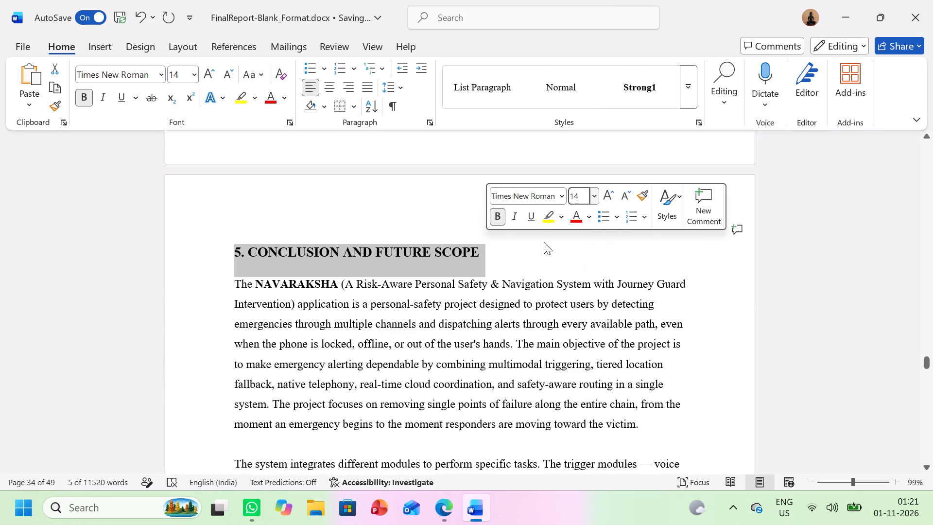
click(544, 242)
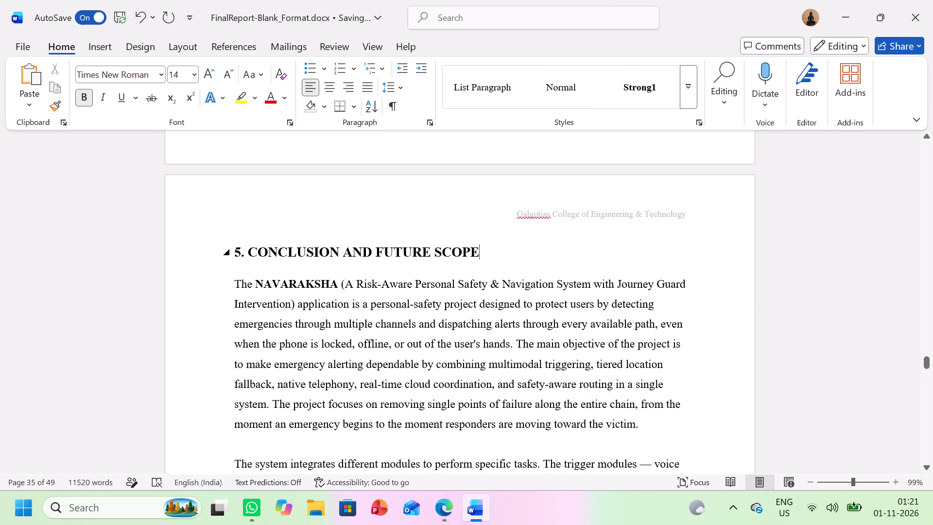
Justify the text from the 5. Conclusion and Future Scope heading through the paragraph that opens with Future Scope.
drag(239, 279, 307, 304)
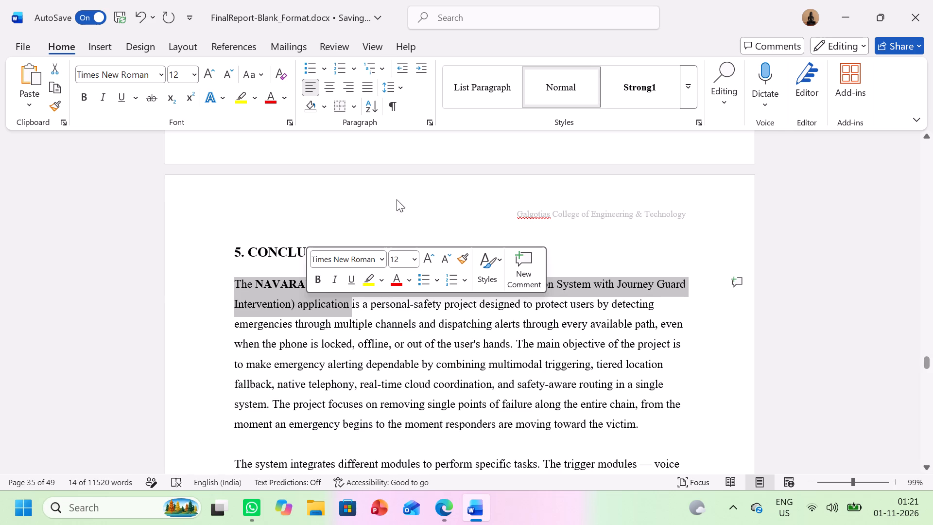
click(413, 211)
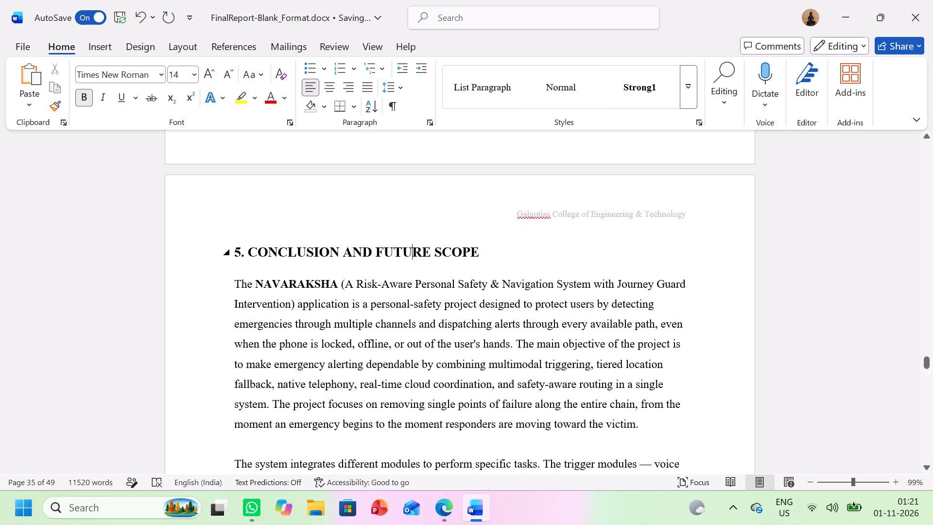
drag(233, 249, 486, 484)
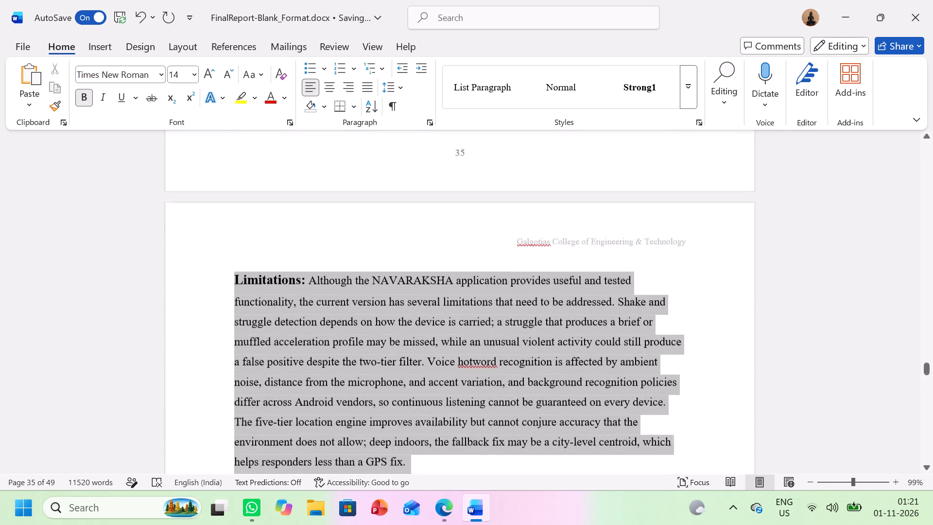
drag(486, 484, 508, 469)
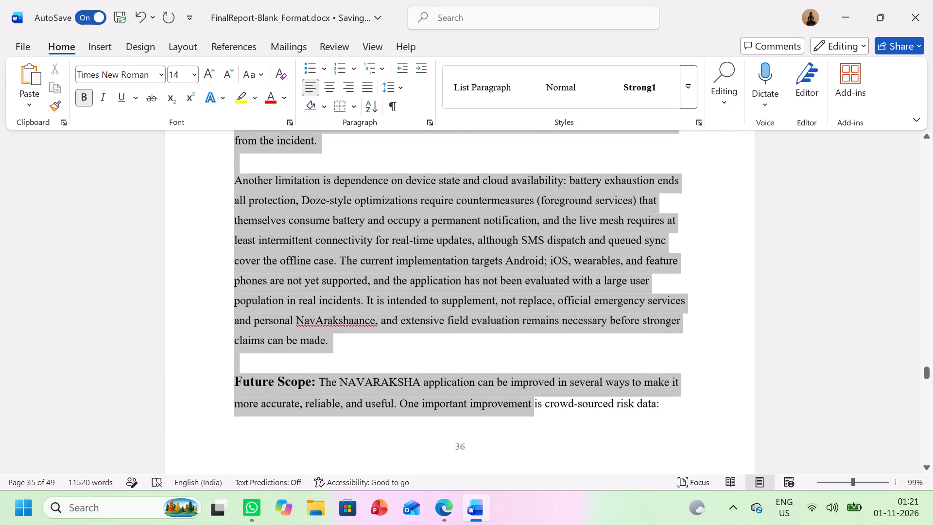
drag(508, 469, 776, 309)
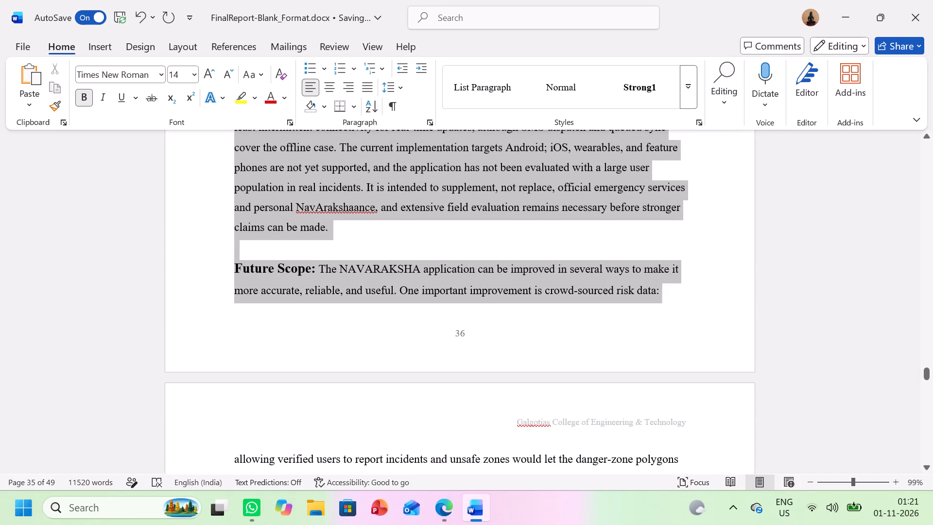
drag(776, 309, 779, 309)
click(363, 87)
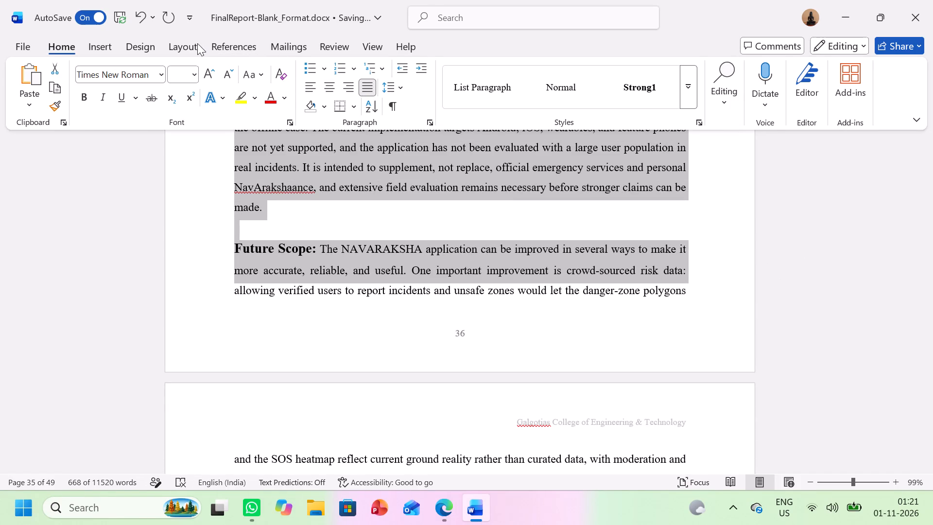
Set paragraph spacing before and after to 0 pt for the same range, from the Conclusion heading through the first Future Scope paragraph.
click(195, 43)
click(195, 43)
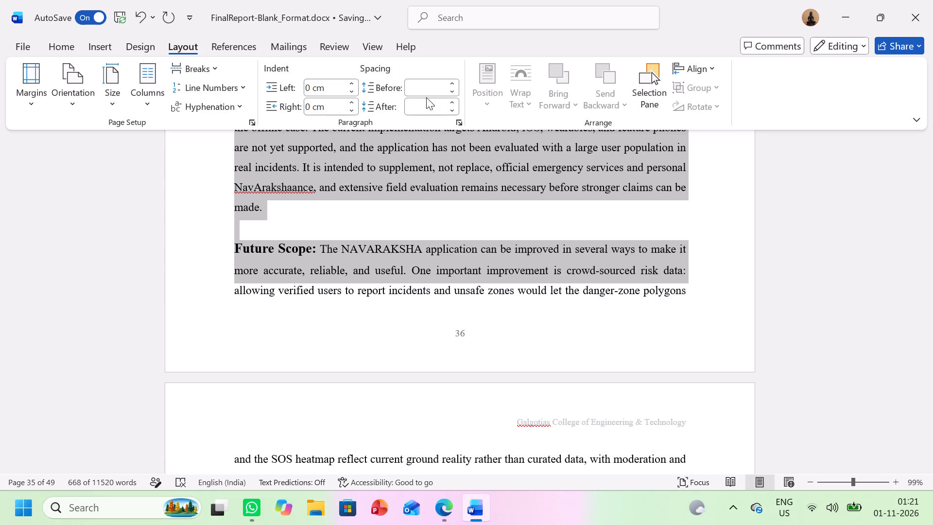
click(453, 110)
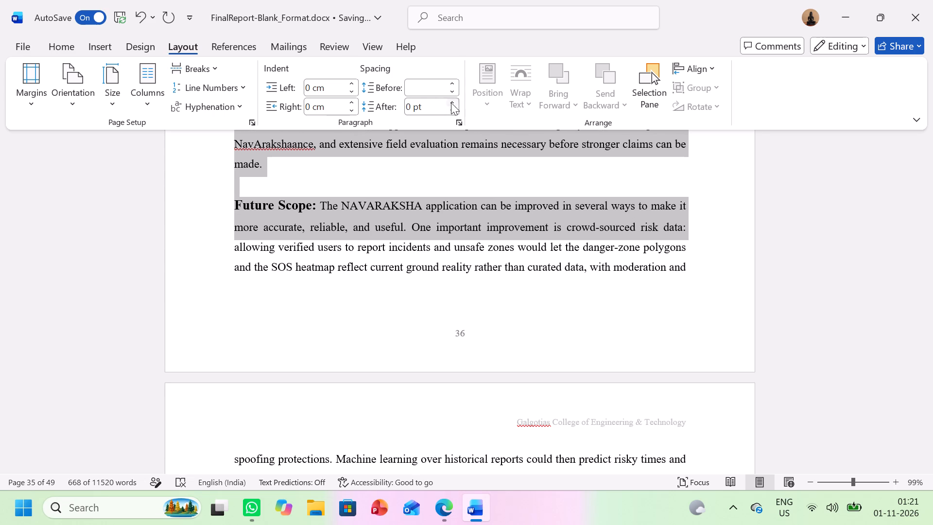
click(451, 90)
click(69, 51)
click(322, 308)
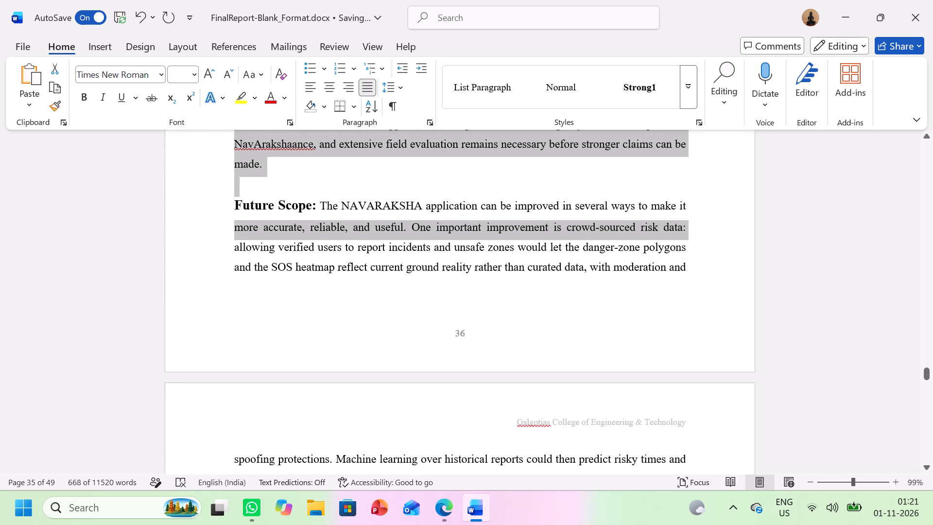
Insert an empty line between the 5. Conclusion and Future Scope heading and its first paragraph.
scroll(322, 308, up, 2)
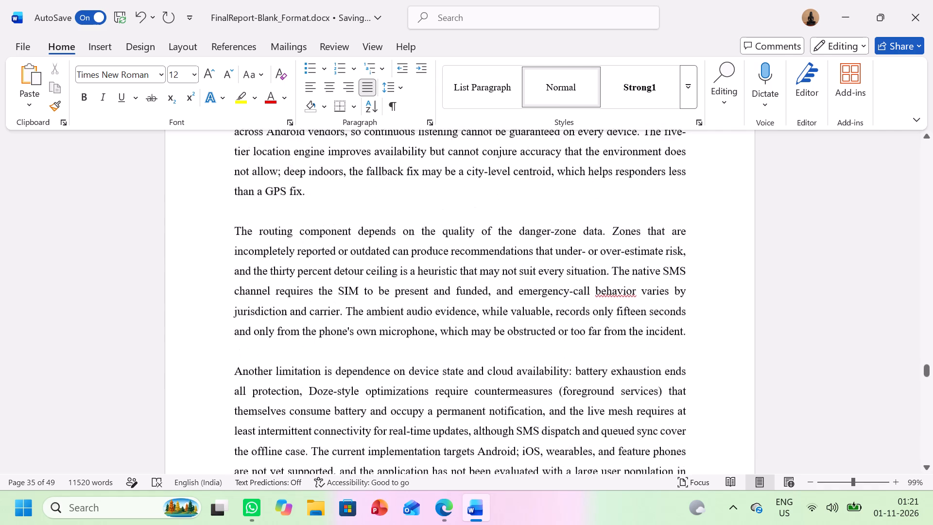
scroll(322, 308, up, 5)
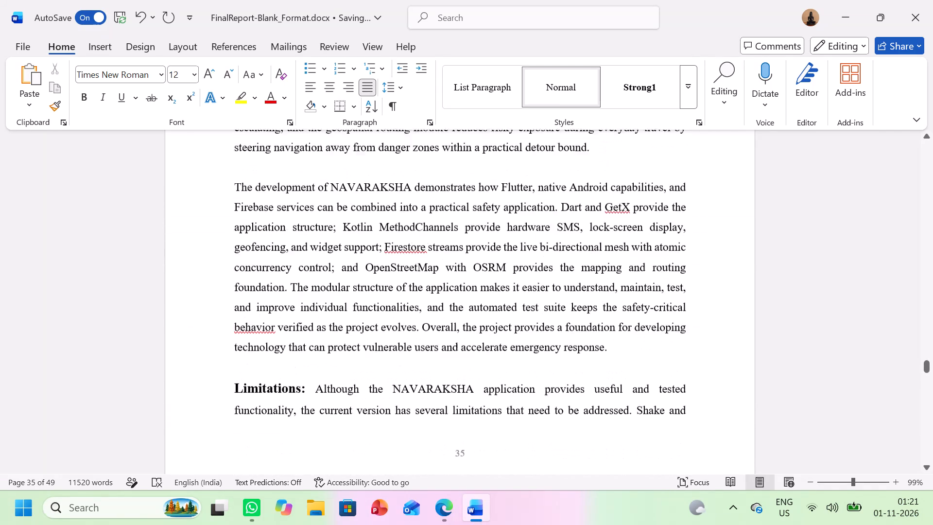
scroll(322, 308, up, 3)
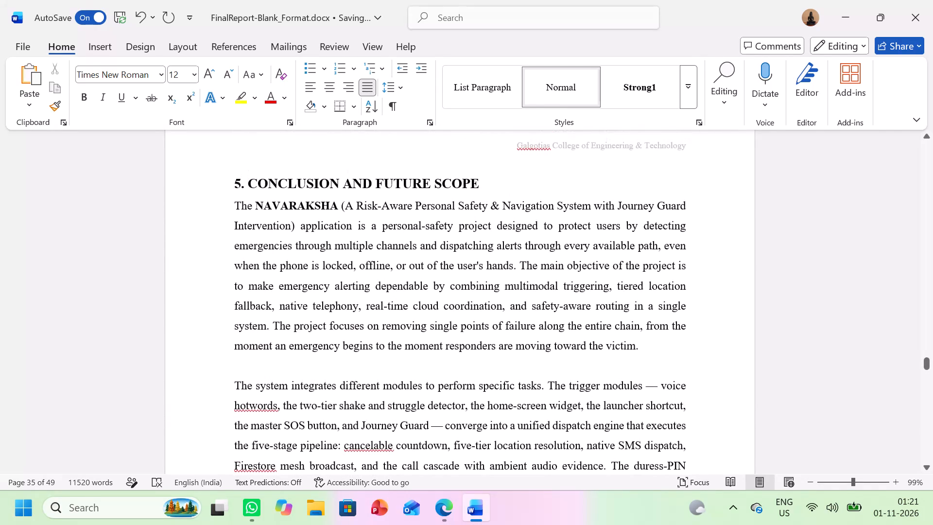
click(491, 189)
key(Return)
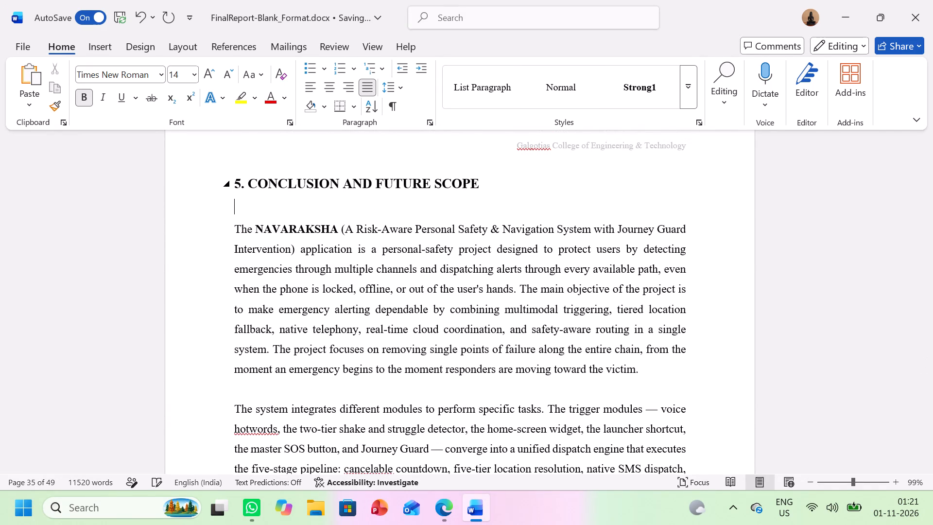
Justify the text from the paragraph on wearable and IoT integration through the end of the Evaluation with Intended Users section.
scroll(491, 189, down, 4)
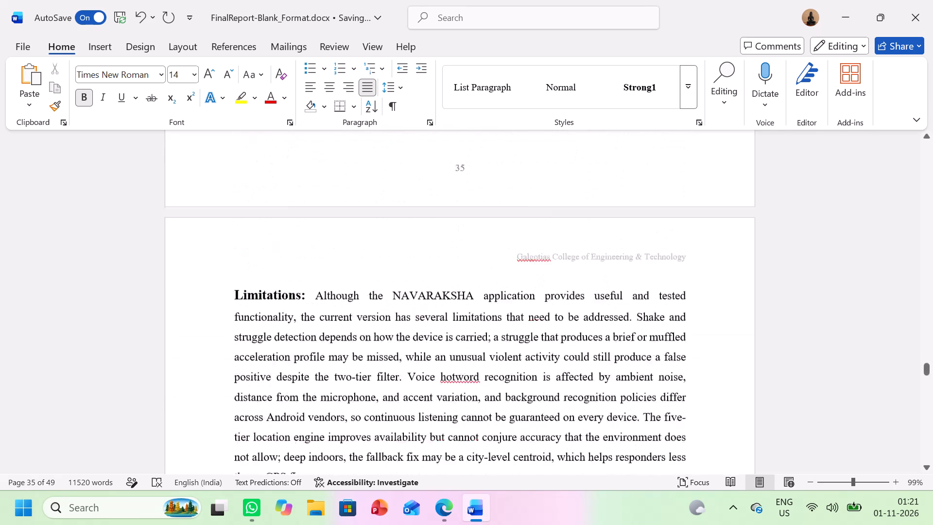
scroll(491, 189, down, 3)
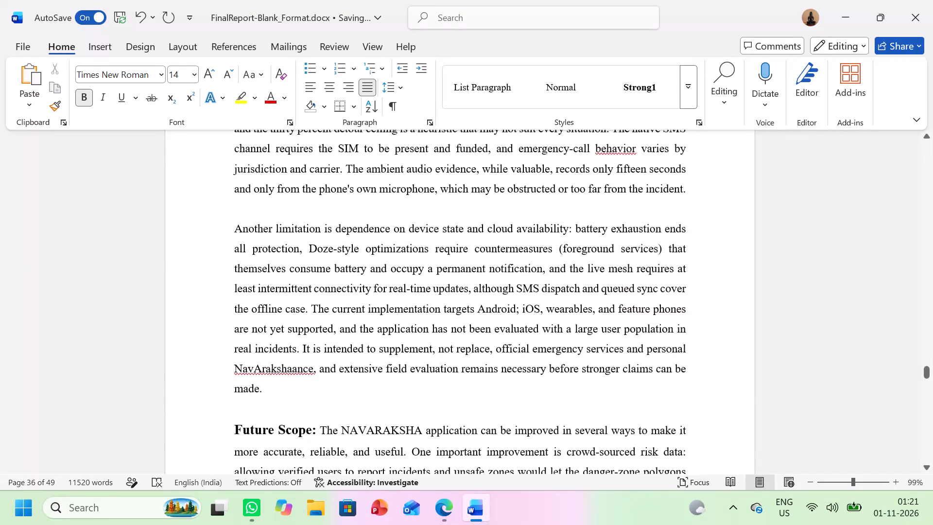
scroll(491, 189, down, 3)
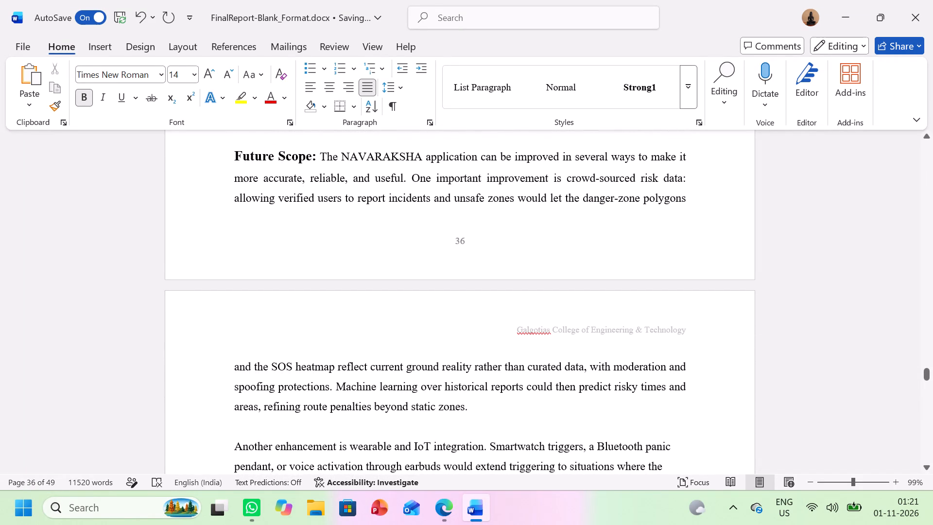
scroll(432, 289, down, 1)
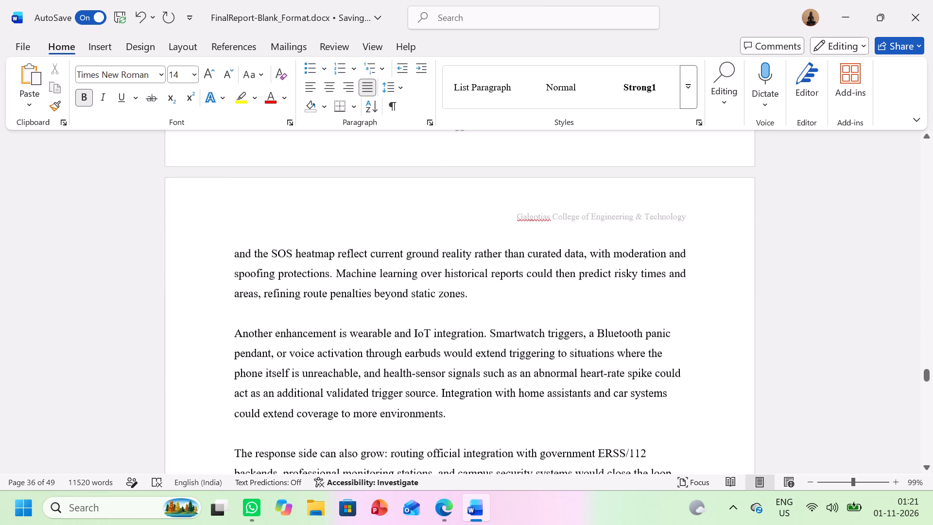
scroll(432, 289, down, 1)
scroll(432, 289, up, 1)
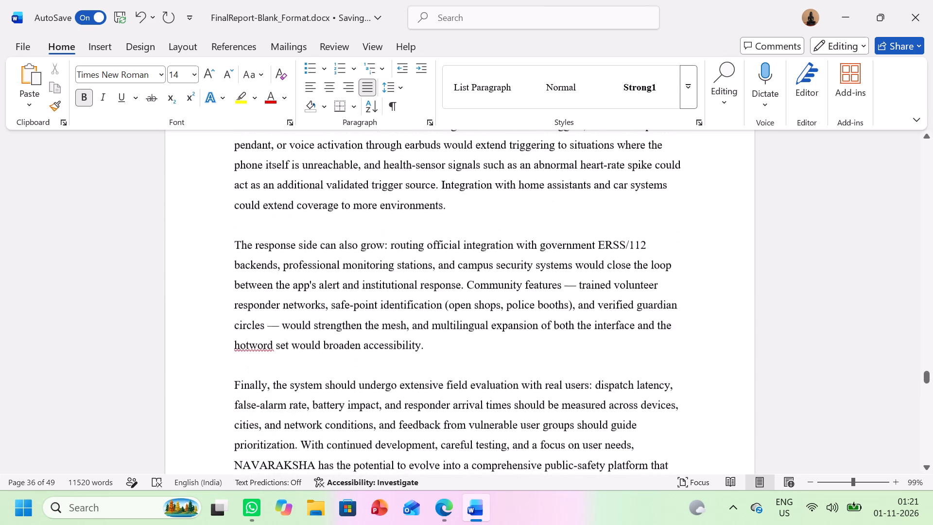
scroll(432, 289, up, 1)
scroll(303, 399, down, 1)
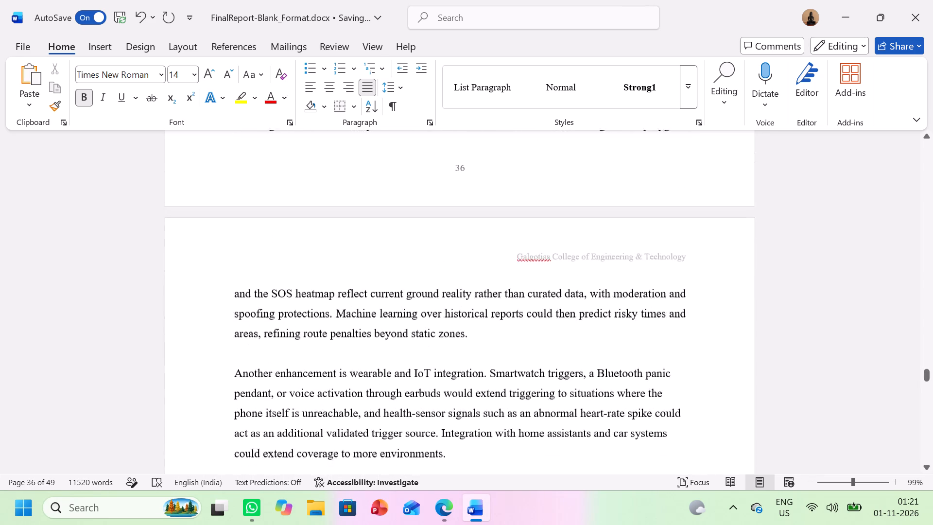
scroll(303, 399, down, 1)
drag(235, 317, 239, 320)
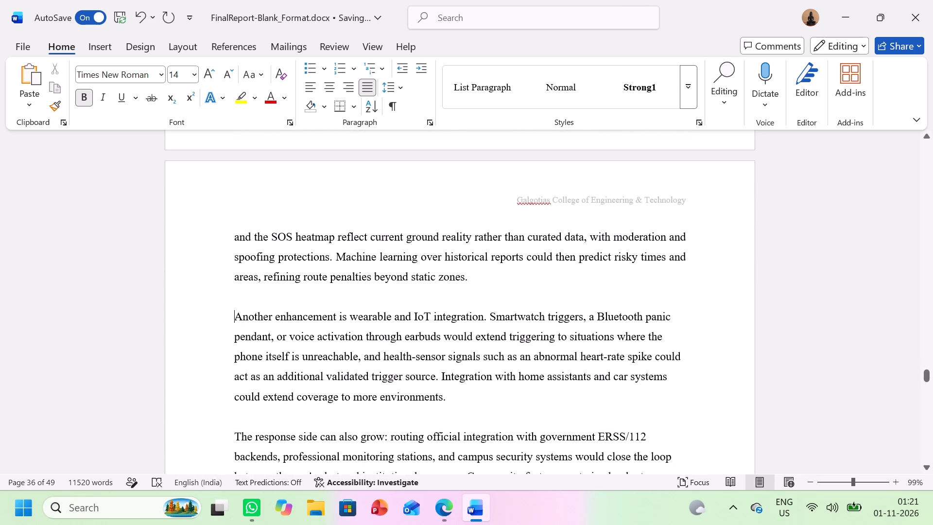
drag(239, 320, 448, 472)
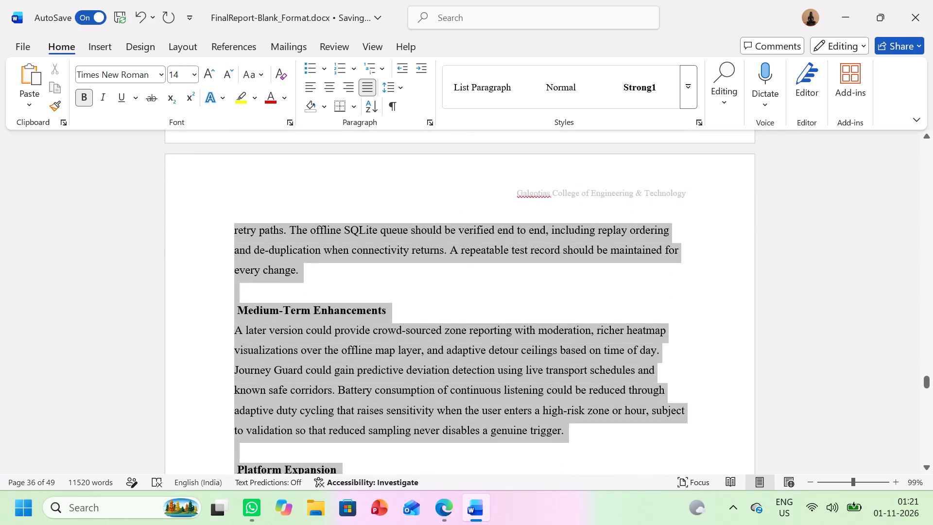
drag(448, 472, 450, 476)
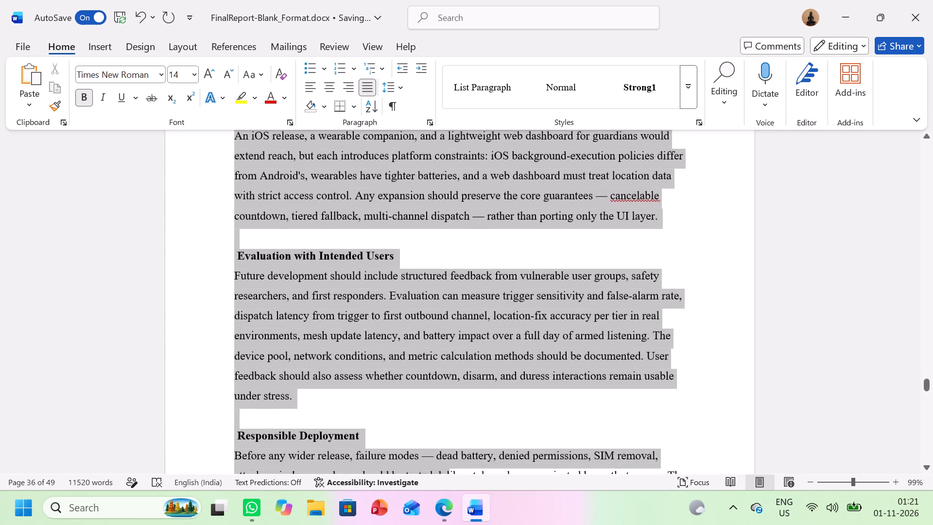
drag(450, 476, 420, 358)
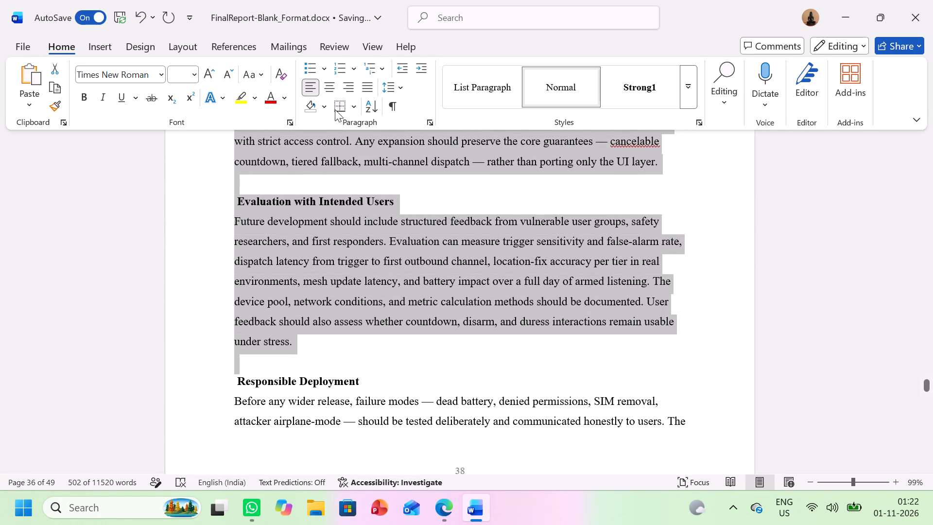
click(363, 90)
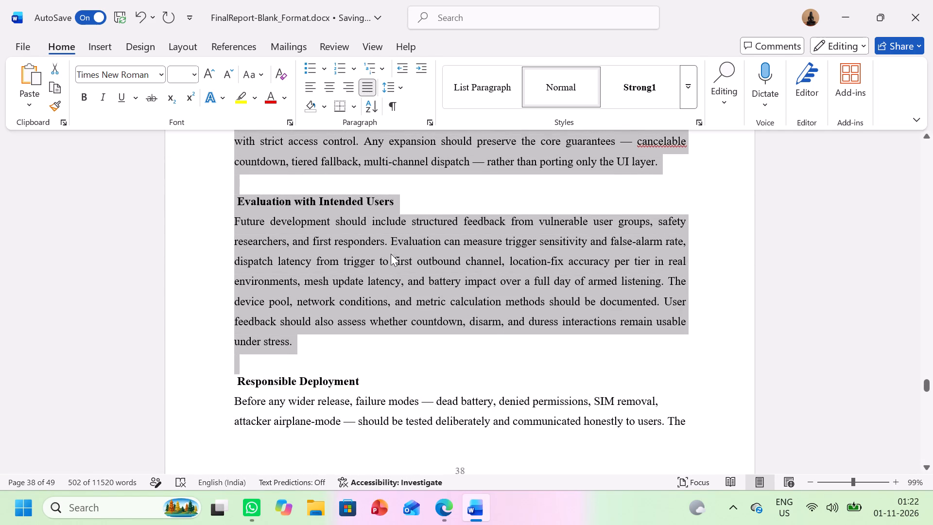
click(392, 343)
scroll(392, 343, up, 3)
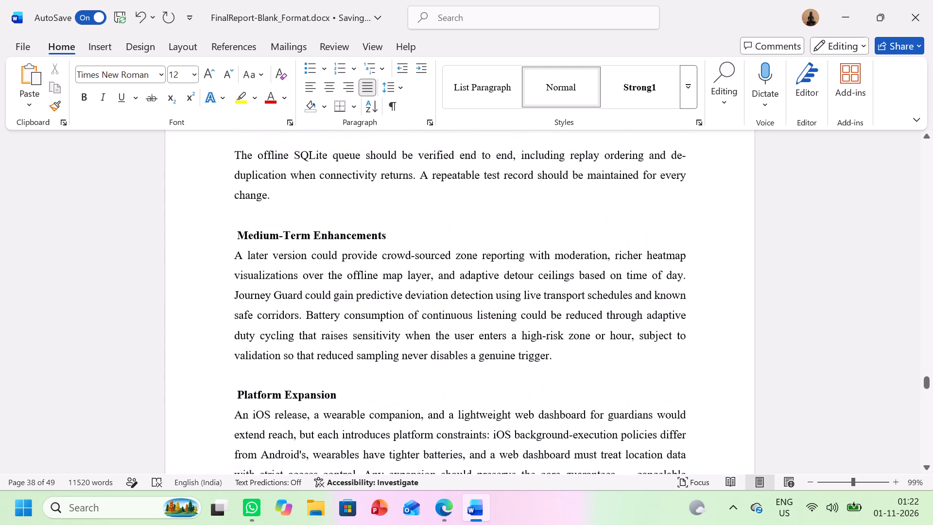
Insert an empty line below each of the Medium-Term Enhancements, Platform Expansion and Evaluation with Intended Users headings.
scroll(392, 343, up, 3)
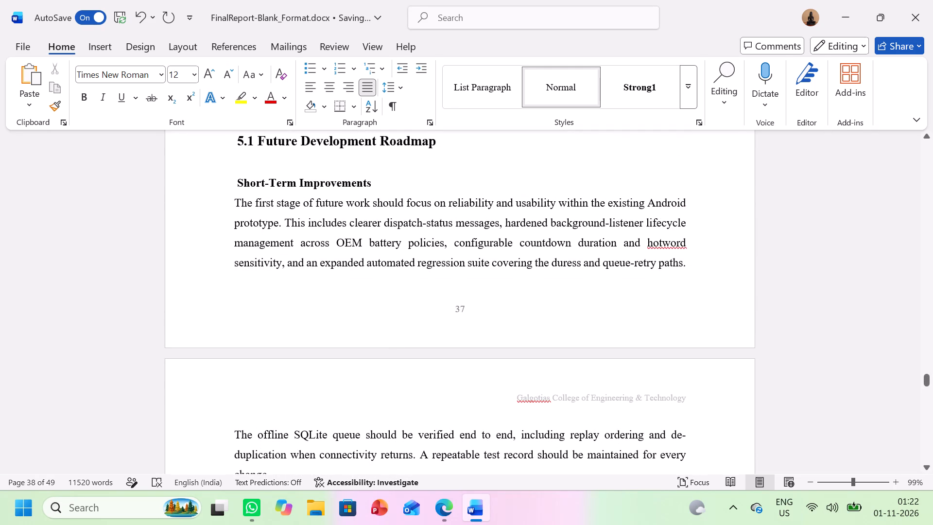
scroll(385, 204, down, 1)
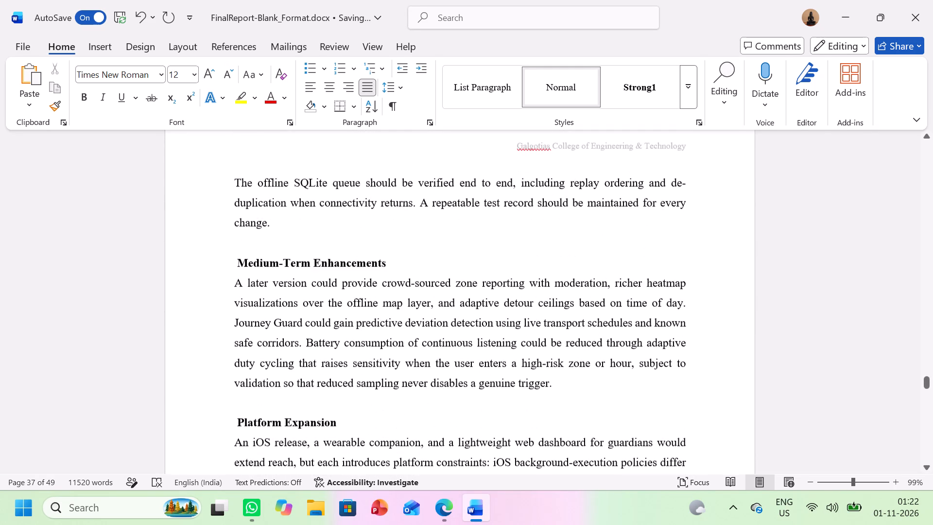
scroll(385, 204, down, 1)
click(391, 255)
key(Return)
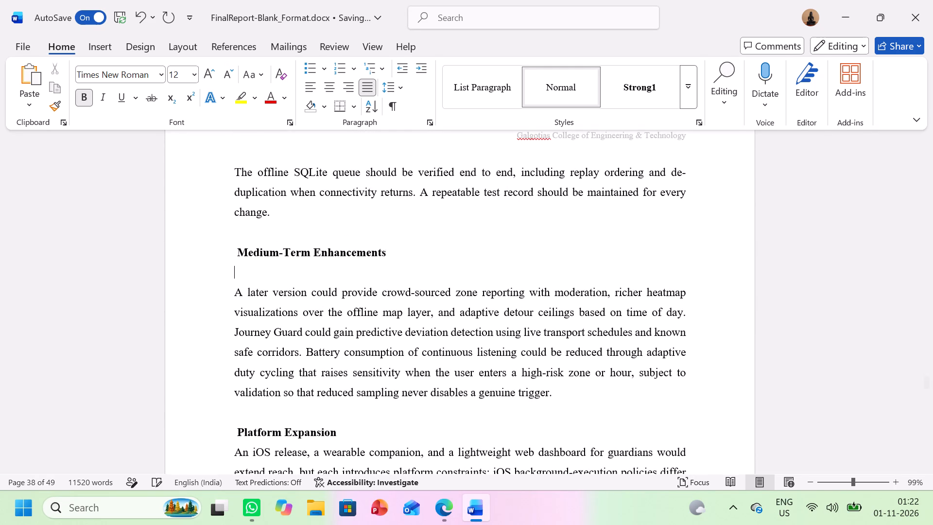
scroll(391, 255, down, 1)
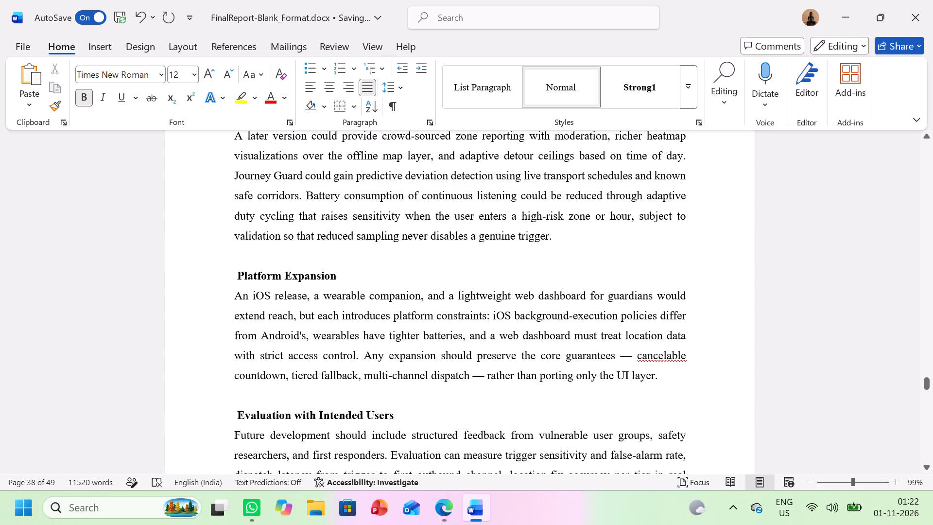
click(335, 281)
key(Return)
scroll(335, 281, down, 1)
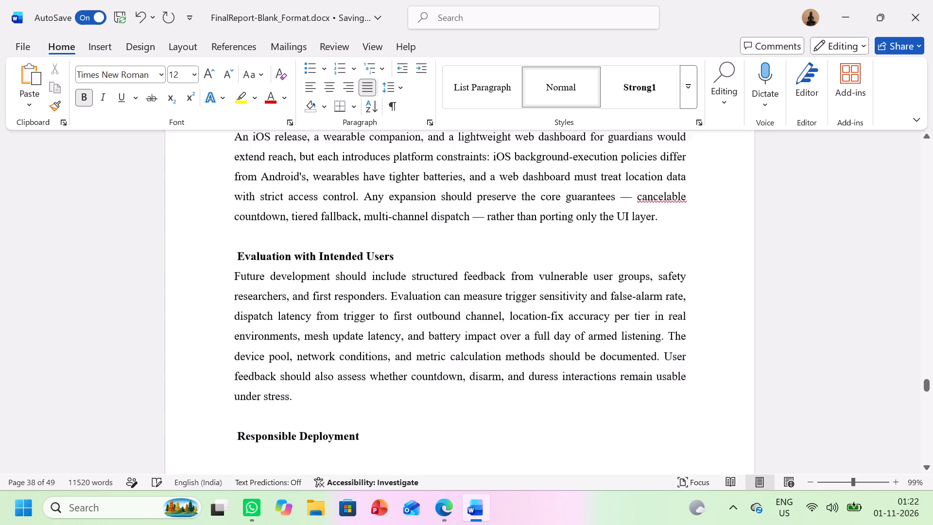
scroll(335, 281, down, 1)
click(407, 201)
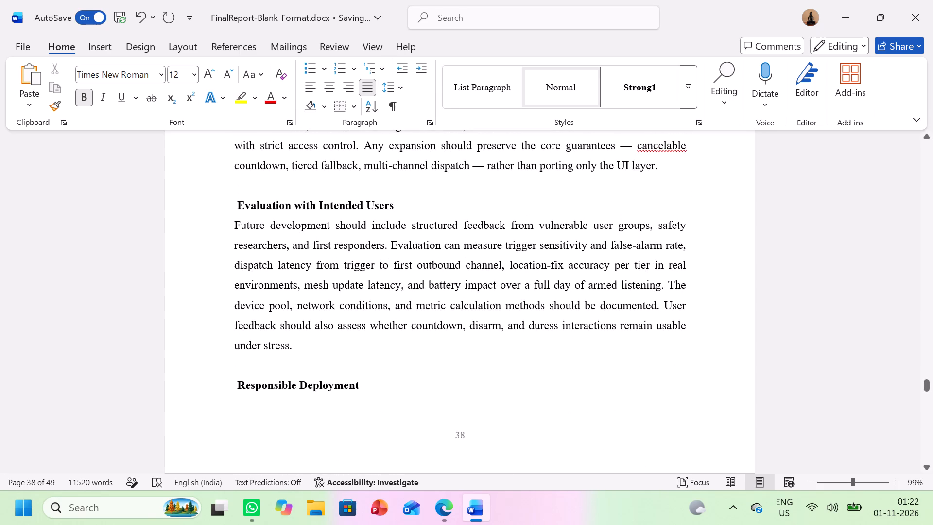
key(Return)
Justify the text from the Responsible Deployment heading through the last paragraph before the Functional Test Cases heading.
scroll(407, 201, down, 3)
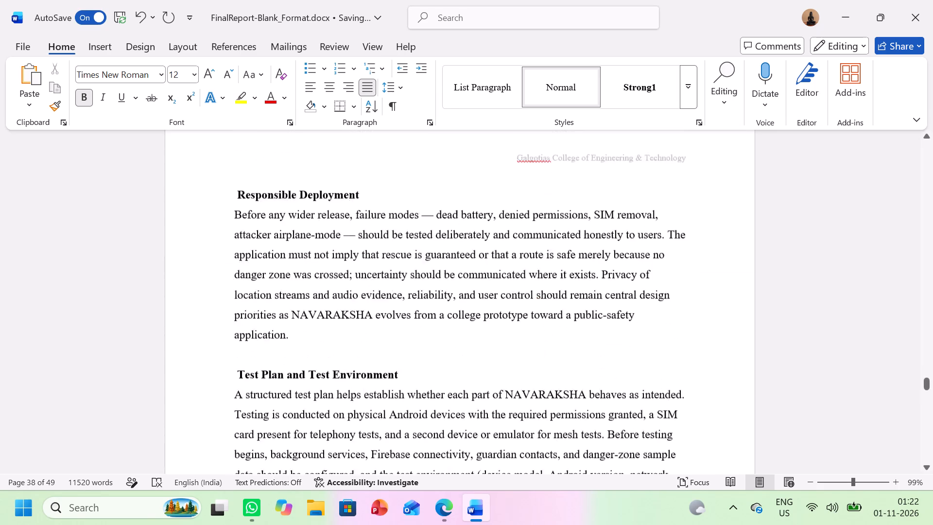
scroll(407, 201, down, 1)
scroll(296, 175, right, 1)
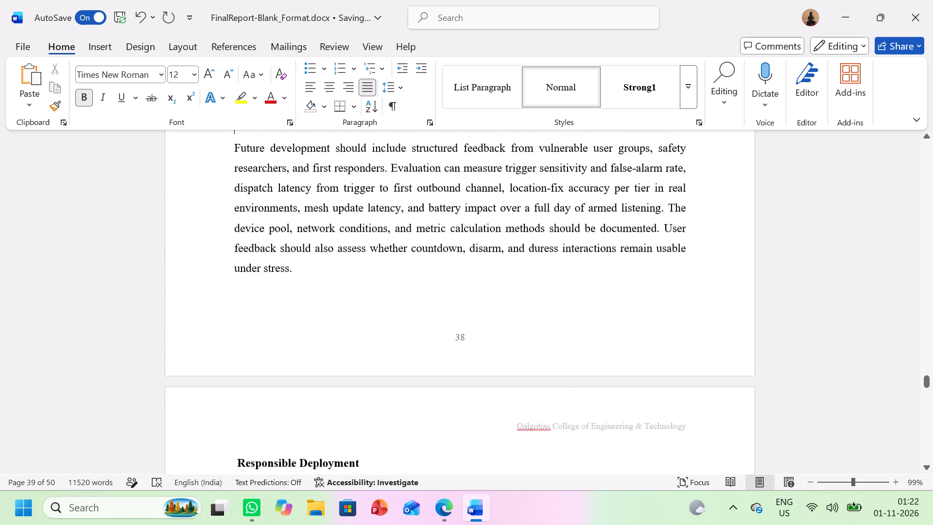
scroll(296, 175, right, 2)
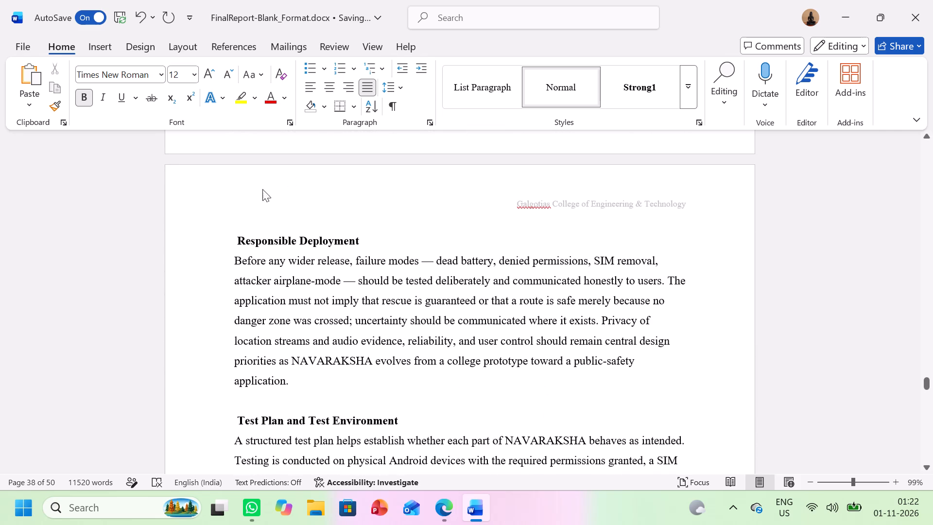
click(234, 239)
drag(236, 240, 342, 349)
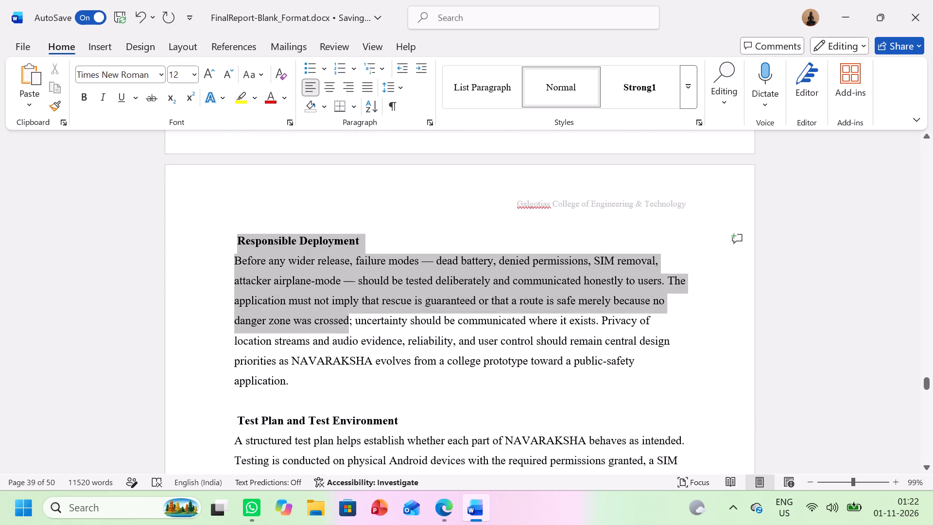
drag(342, 349, 434, 114)
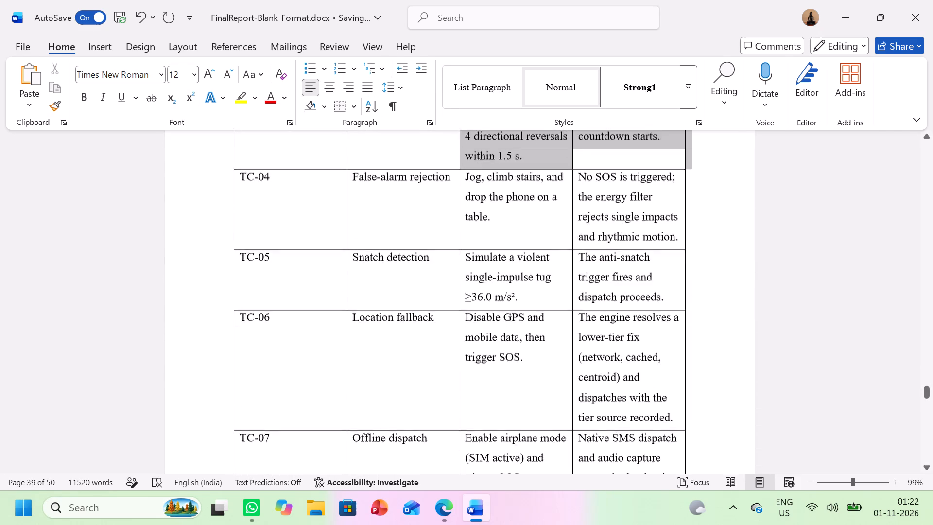
drag(434, 114, 681, 365)
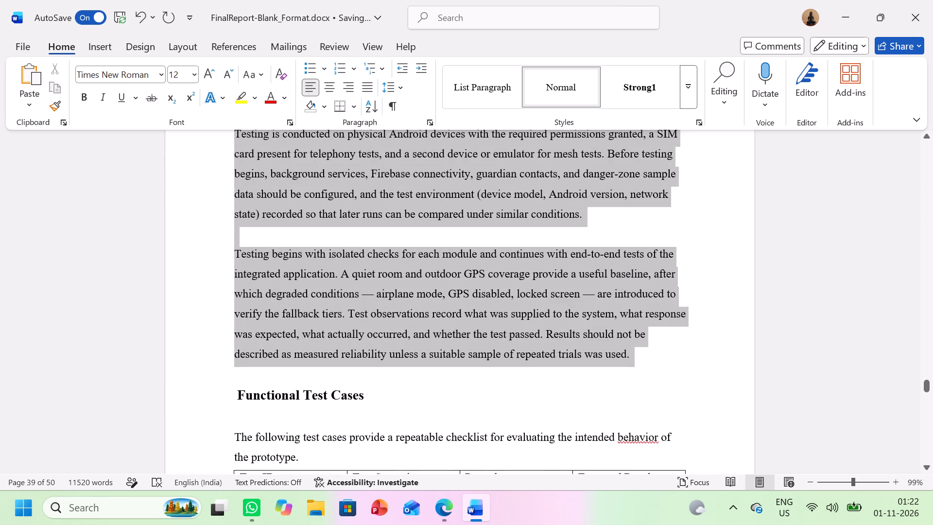
drag(681, 365, 724, 370)
click(372, 83)
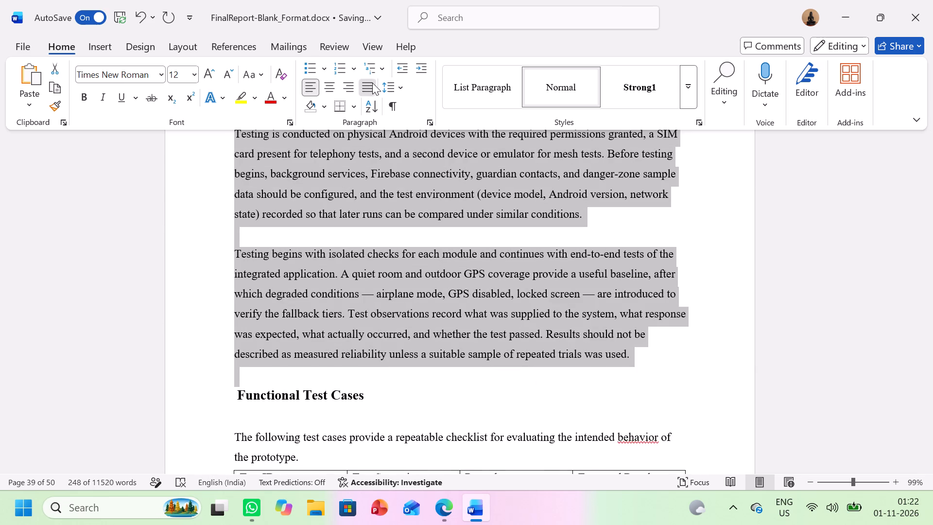
click(442, 346)
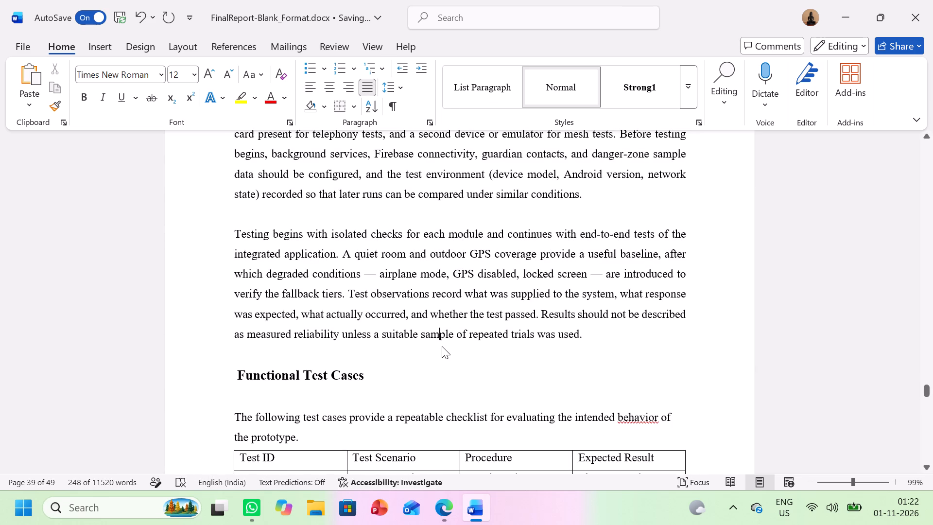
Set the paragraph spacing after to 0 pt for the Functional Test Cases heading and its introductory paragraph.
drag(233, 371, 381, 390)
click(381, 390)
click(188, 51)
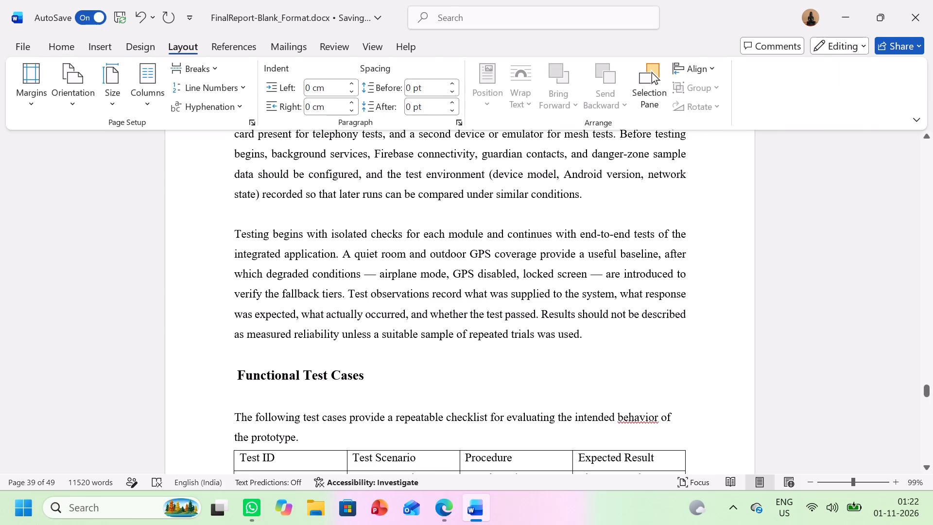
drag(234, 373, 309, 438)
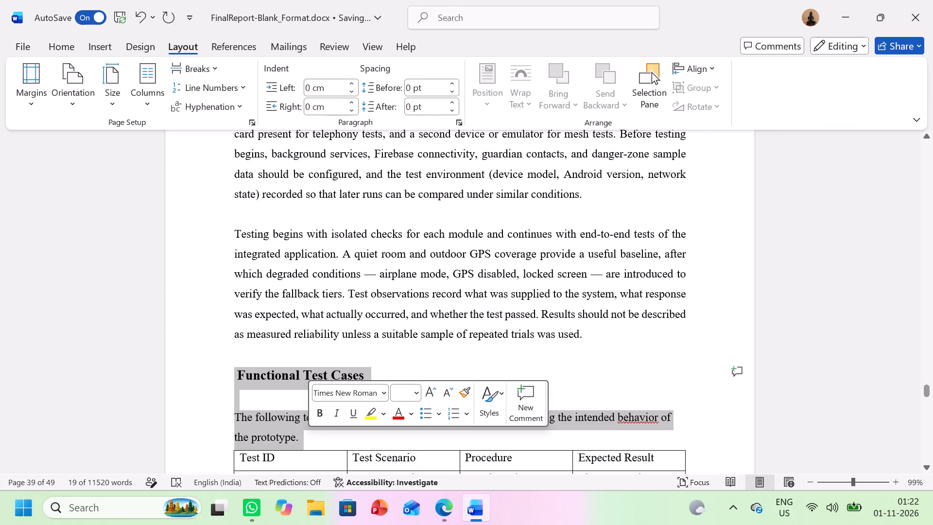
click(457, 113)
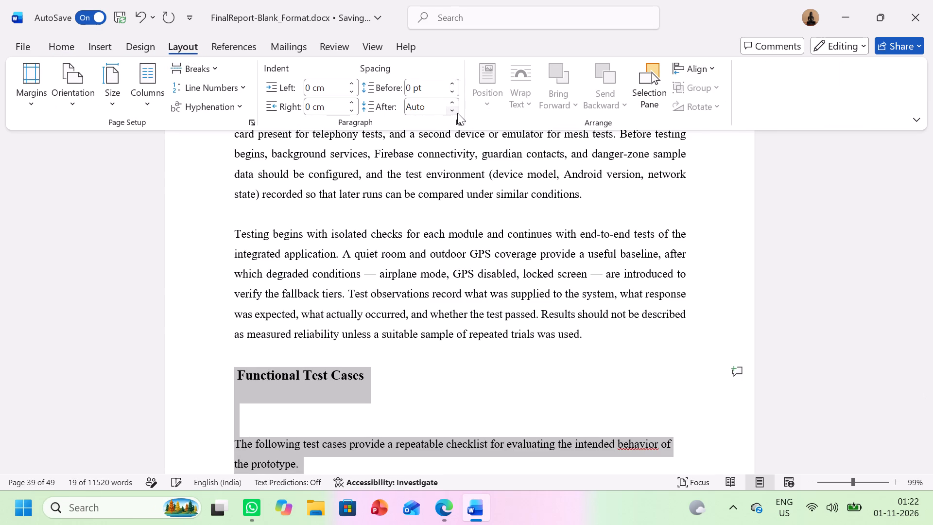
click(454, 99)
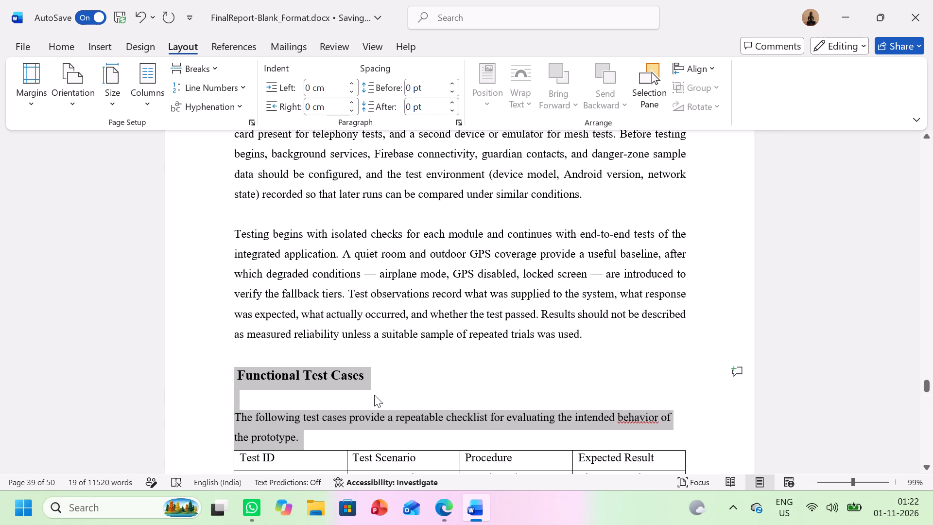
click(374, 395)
Look through the functional test cases table from TC-01 to TC-10, down to the Interpreting Test Results heading.
scroll(374, 395, down, 1)
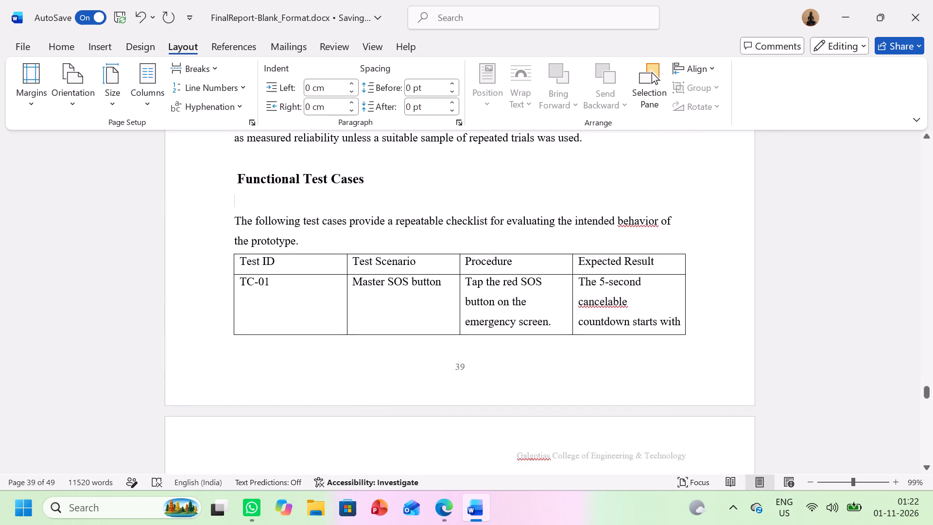
scroll(263, 238, down, 1)
ctrl+scroll(263, 238, up, 1)
ctrl+scroll(263, 238, down, 1)
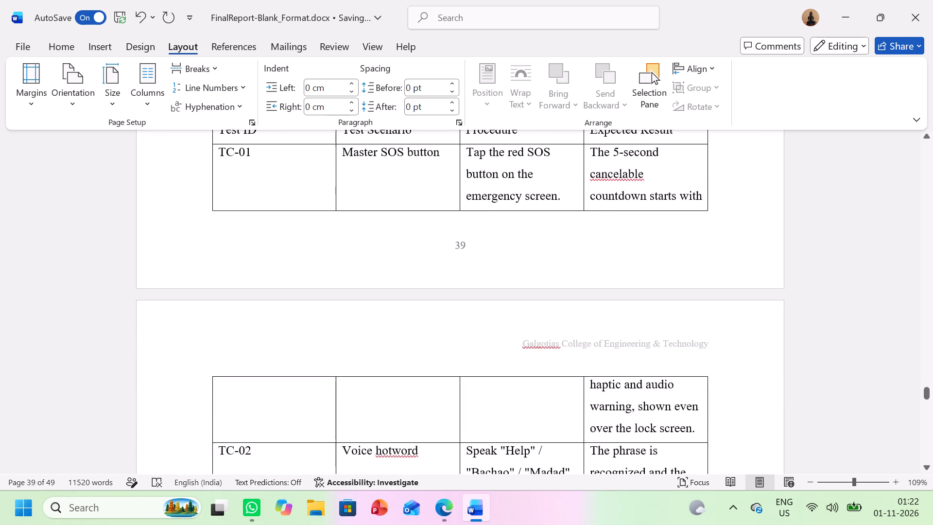
ctrl+scroll(263, 238, down, 2)
scroll(263, 238, down, 1)
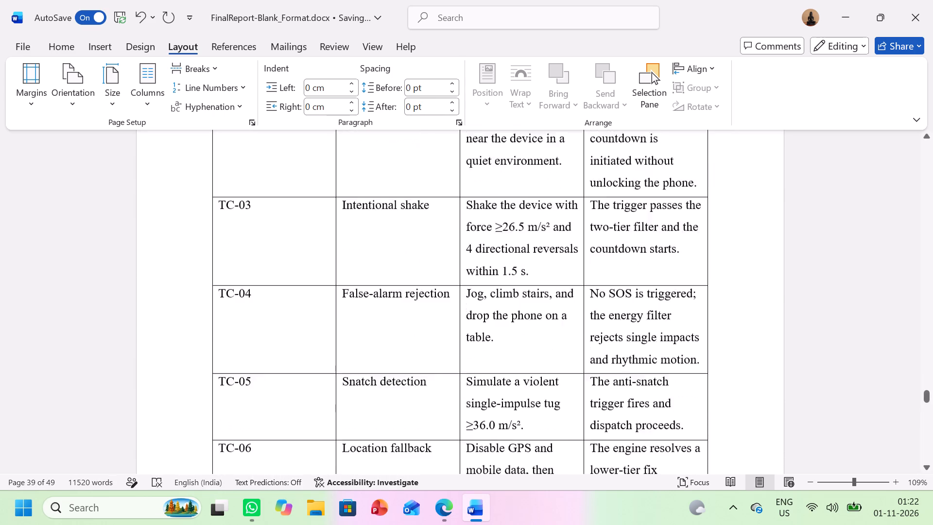
scroll(263, 238, down, 3)
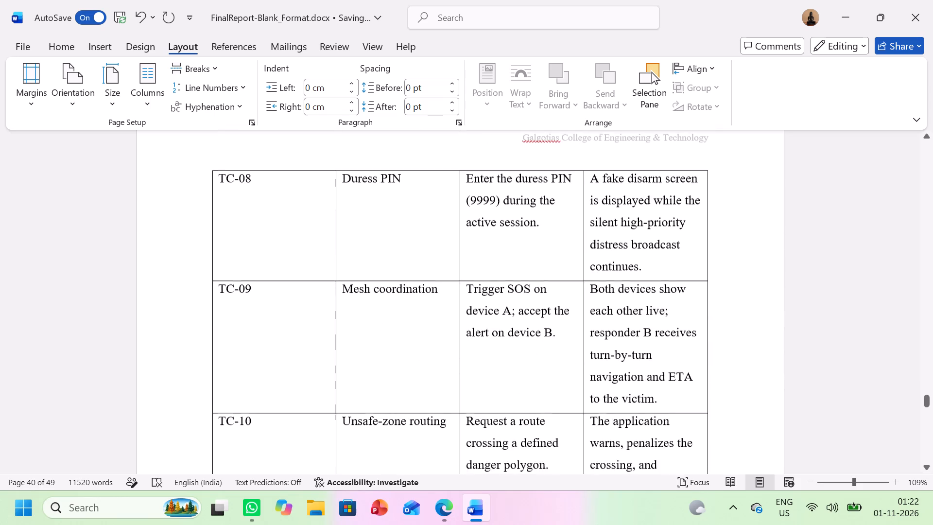
scroll(263, 238, down, 1)
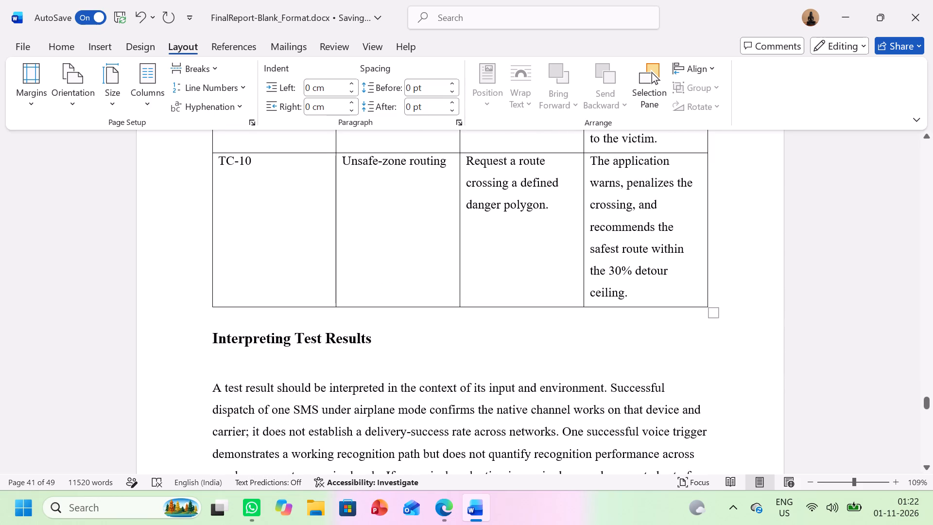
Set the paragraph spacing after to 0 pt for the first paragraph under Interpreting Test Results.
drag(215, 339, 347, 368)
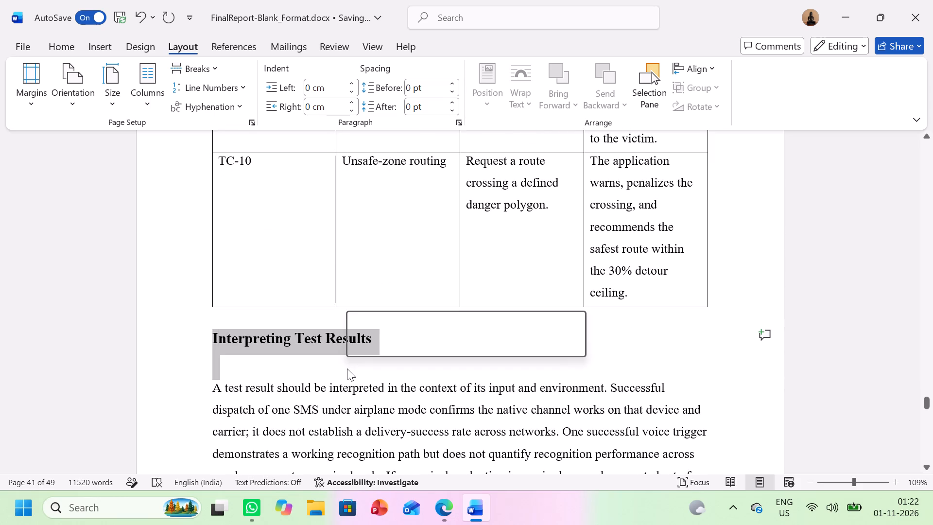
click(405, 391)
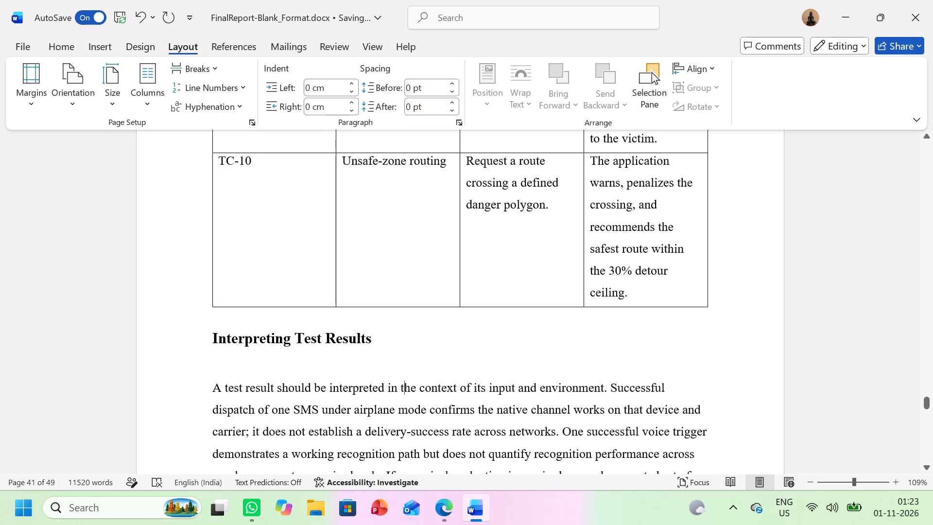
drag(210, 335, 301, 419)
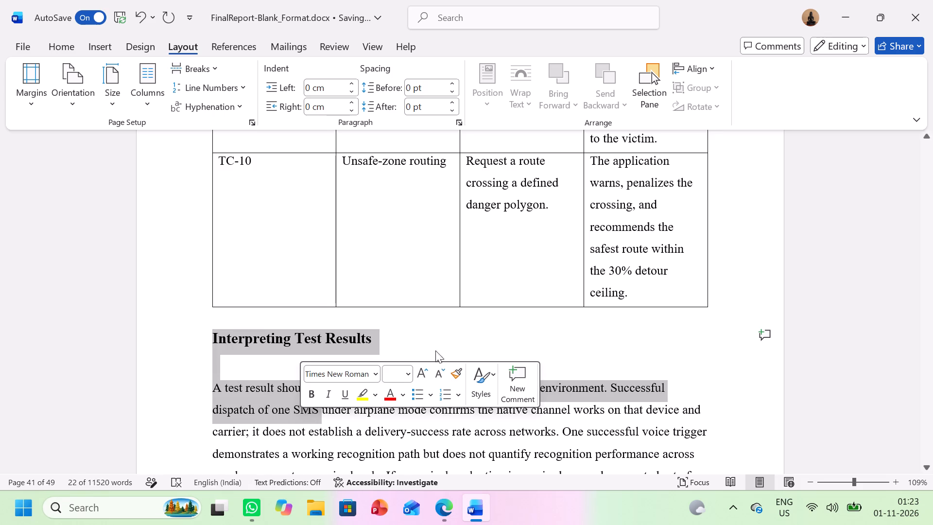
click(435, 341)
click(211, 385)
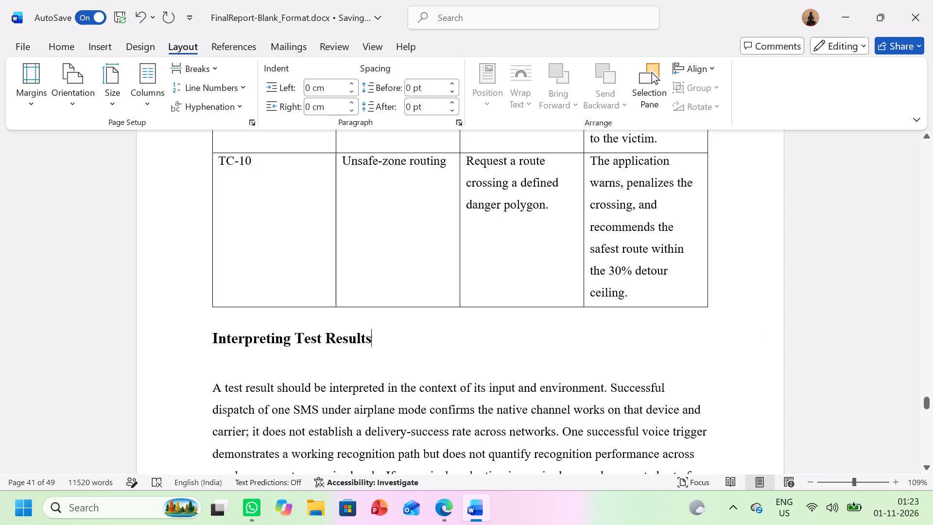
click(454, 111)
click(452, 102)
Justify the text from the Interpreting Test Results heading up to just before the Detailed Module-Level Design heading.
drag(212, 335, 411, 511)
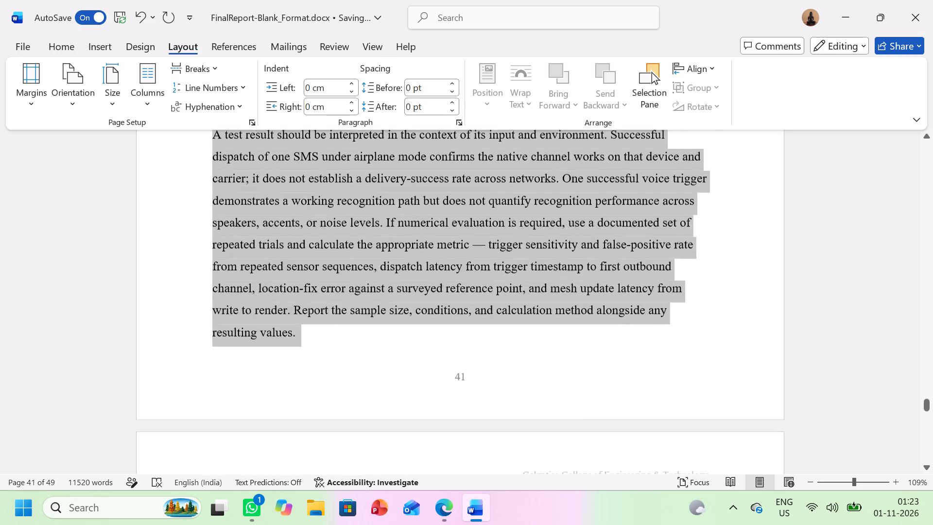
drag(411, 511, 474, 473)
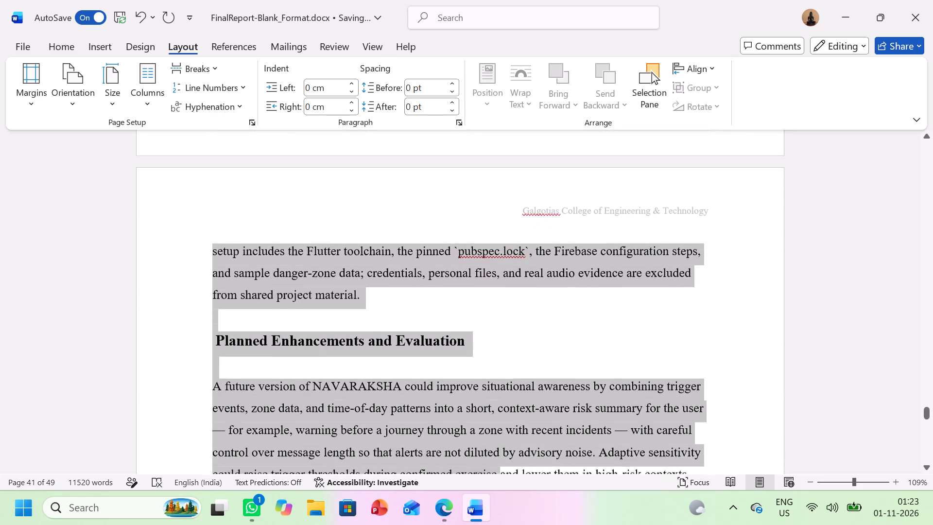
drag(474, 473, 500, 190)
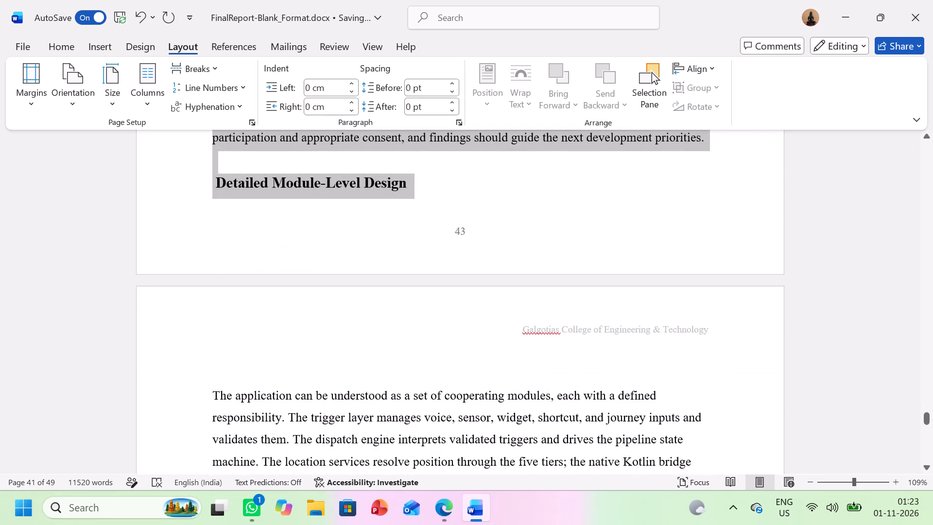
drag(500, 190, 518, 171)
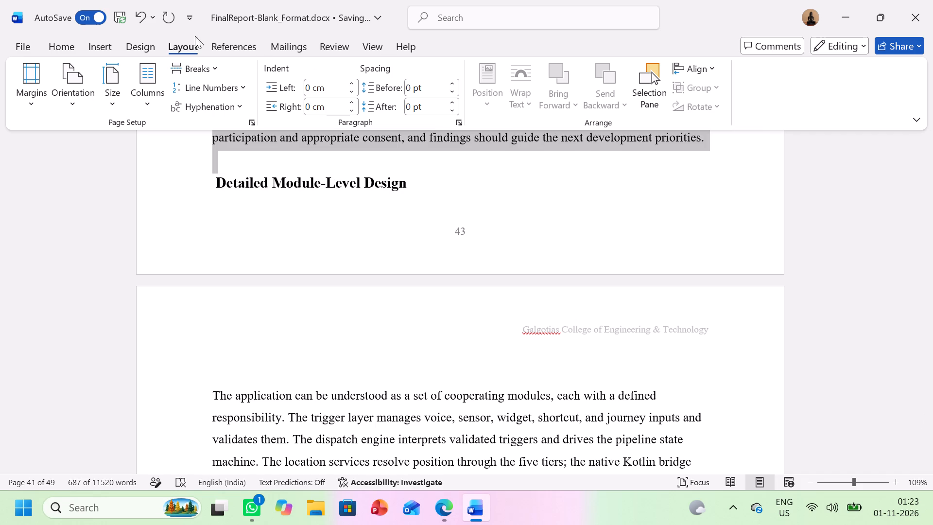
click(62, 41)
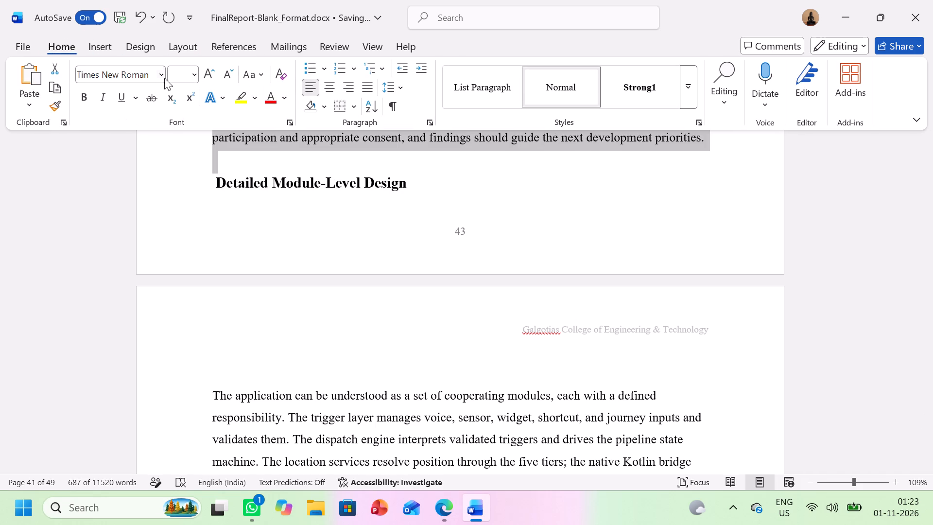
click(372, 88)
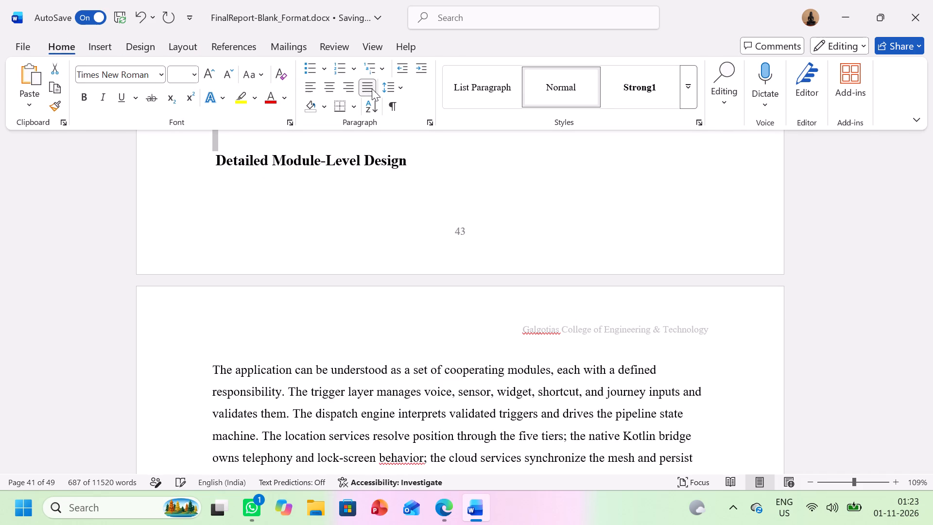
Move the Detailed Module-Level Design heading onto the next page by inserting two blank lines before it.
click(437, 186)
scroll(437, 186, up, 2)
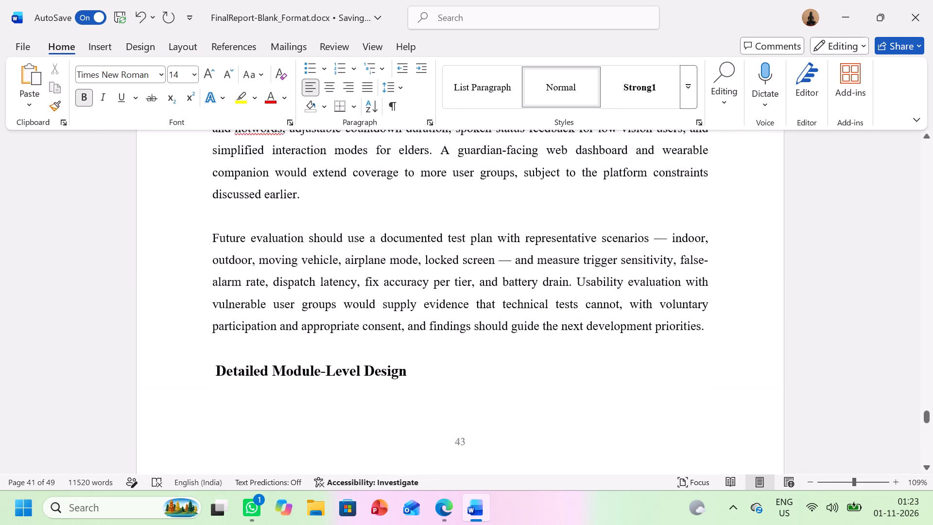
scroll(437, 186, up, 1)
scroll(437, 186, down, 1)
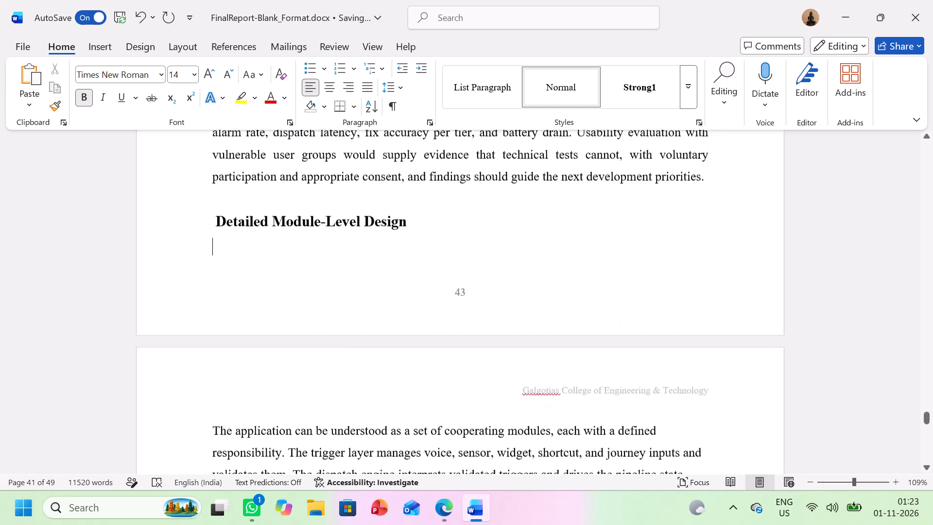
scroll(437, 186, down, 1)
click(214, 208)
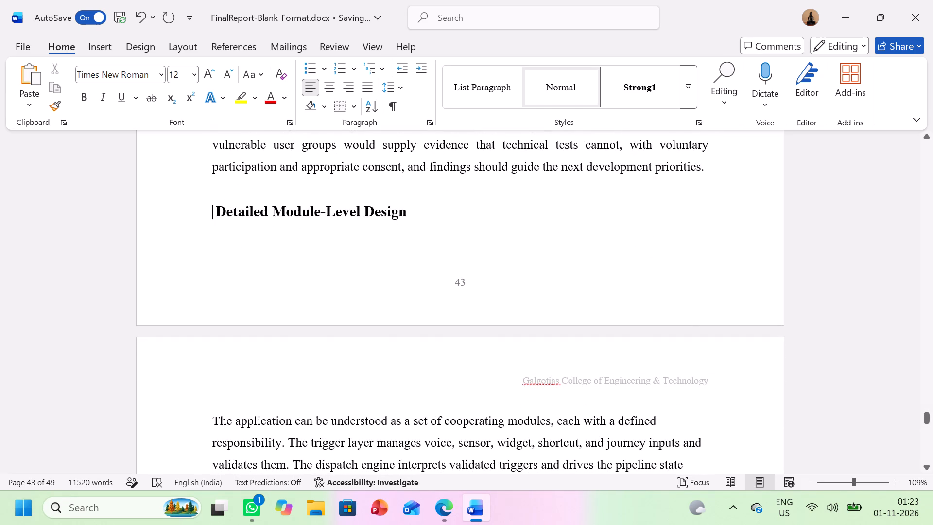
key(Return)
key(Return)
Justify the text from the Detailed Module-Level Design heading up to just before the Proposed Performance Evaluation Framework heading.
scroll(214, 208, down, 1)
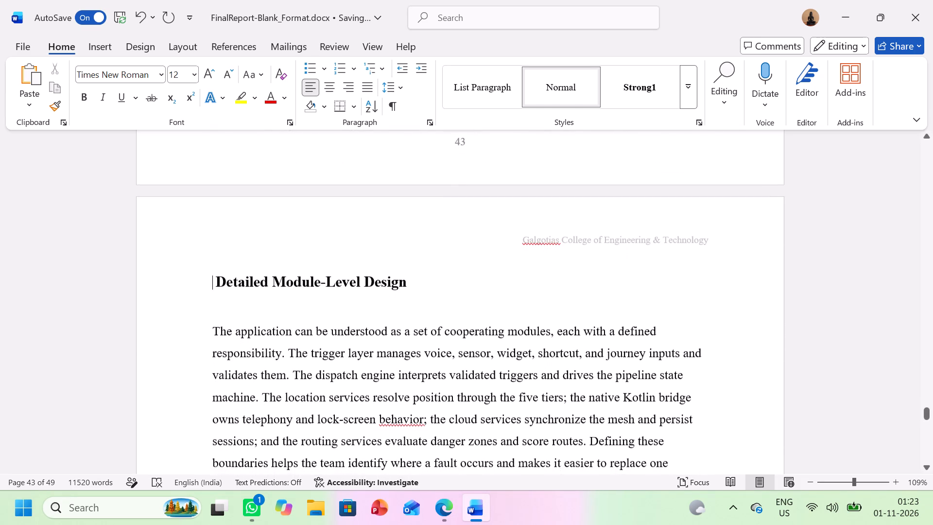
click(218, 275)
drag(215, 280, 419, 488)
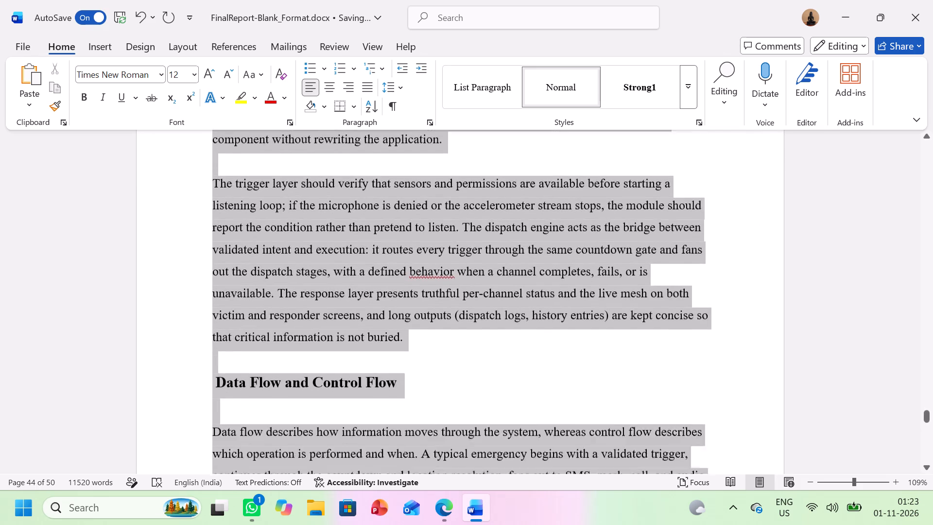
drag(419, 488, 405, 293)
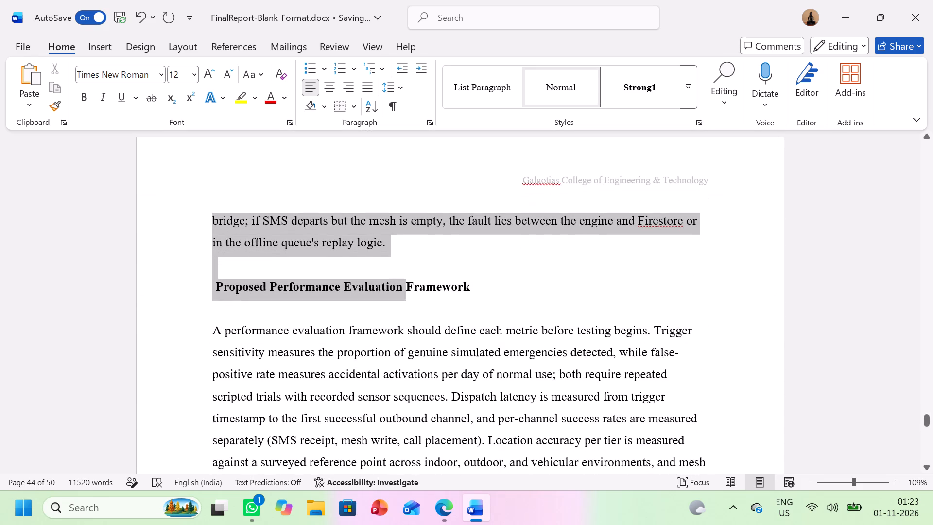
drag(405, 293, 413, 259)
click(371, 83)
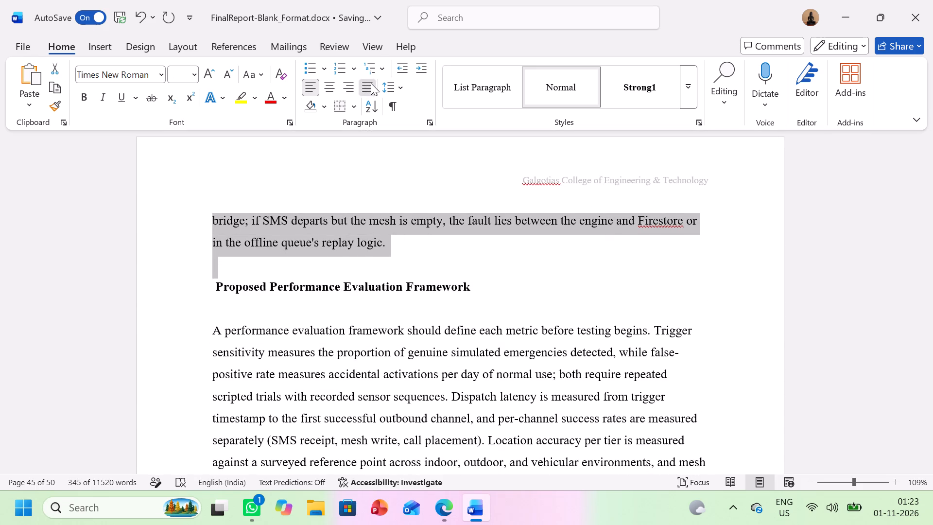
click(410, 241)
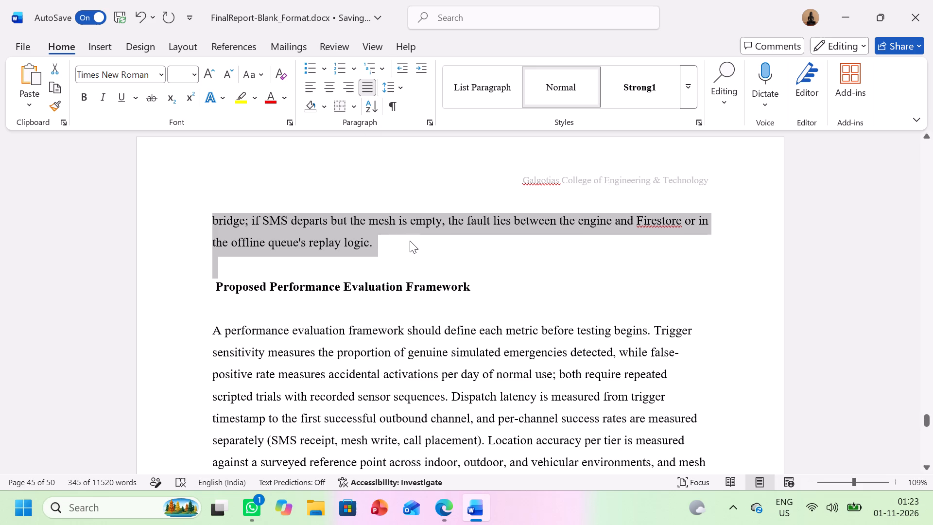
Delete the empty line between the Data Flow and Control Flow heading and its paragraph.
scroll(410, 241, up, 3)
ctrl+scroll(410, 241, down, 1)
ctrl+scroll(410, 241, up, 1)
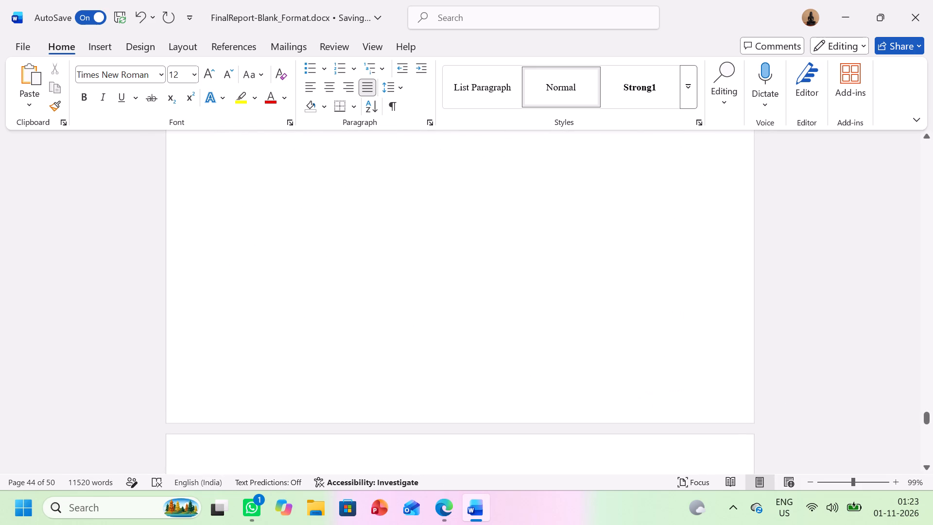
scroll(410, 241, up, 1)
click(380, 186)
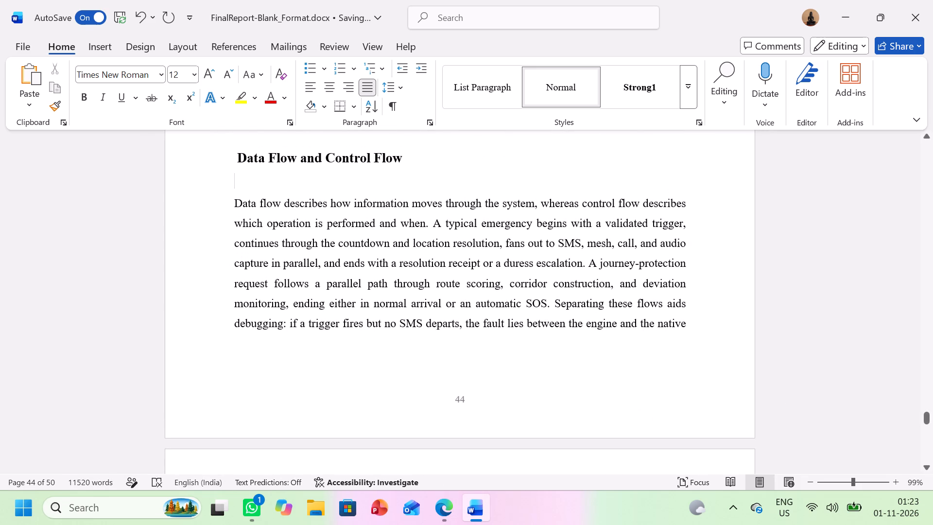
key(BackSpace)
Justify the text from the Proposed Performance Evaluation Framework heading up to the blank space before the REFERENCES heading.
scroll(380, 186, down, 1)
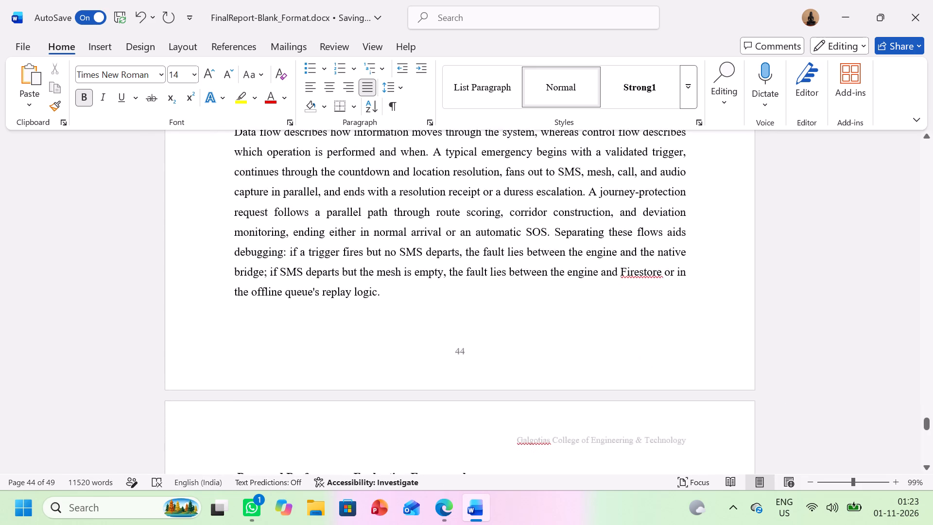
scroll(380, 186, down, 1)
scroll(263, 154, up, 1)
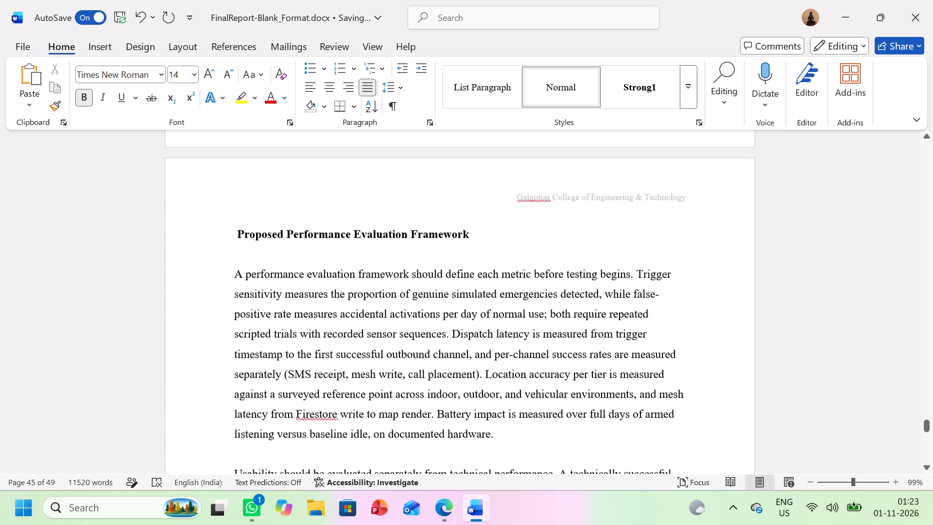
click(236, 227)
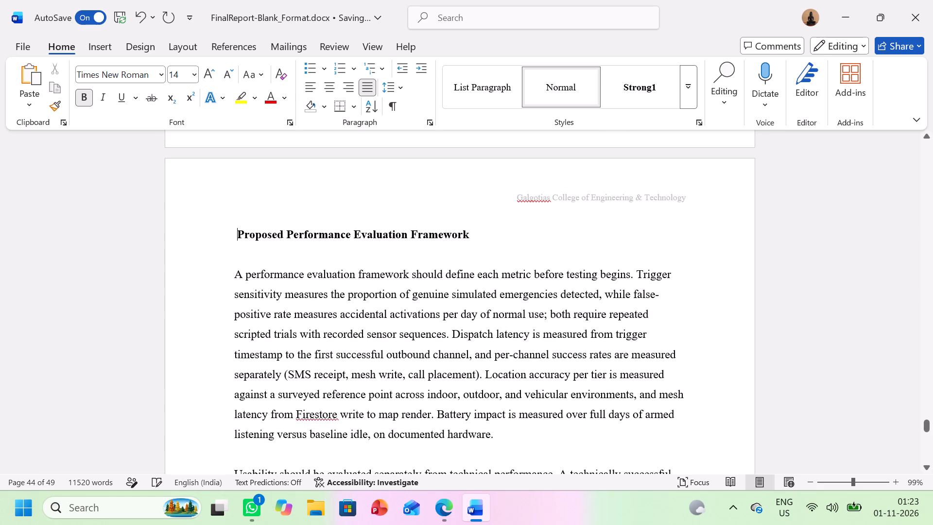
drag(240, 233, 467, 442)
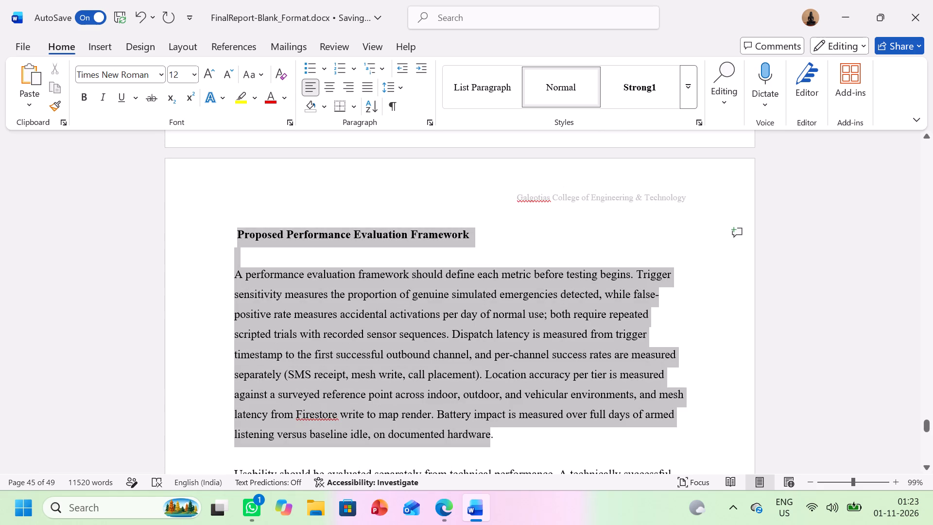
drag(467, 442, 536, 511)
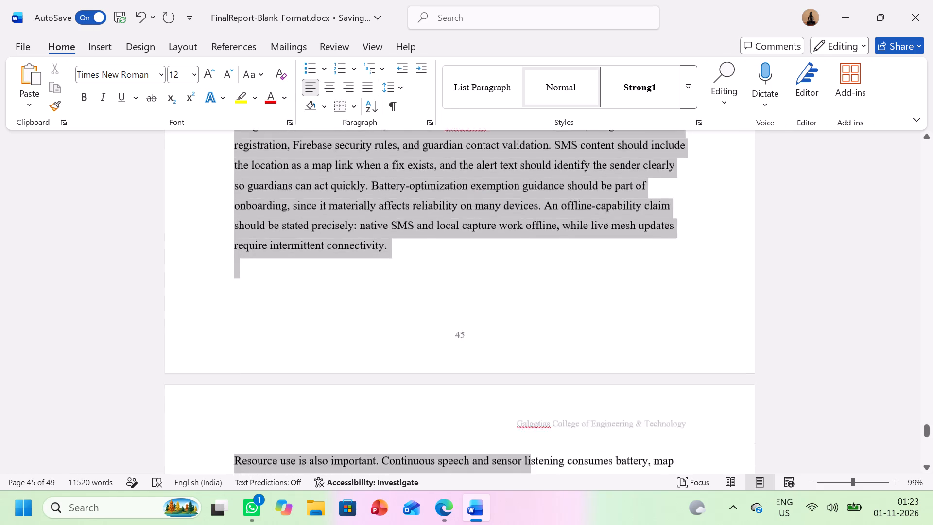
drag(536, 511, 492, 162)
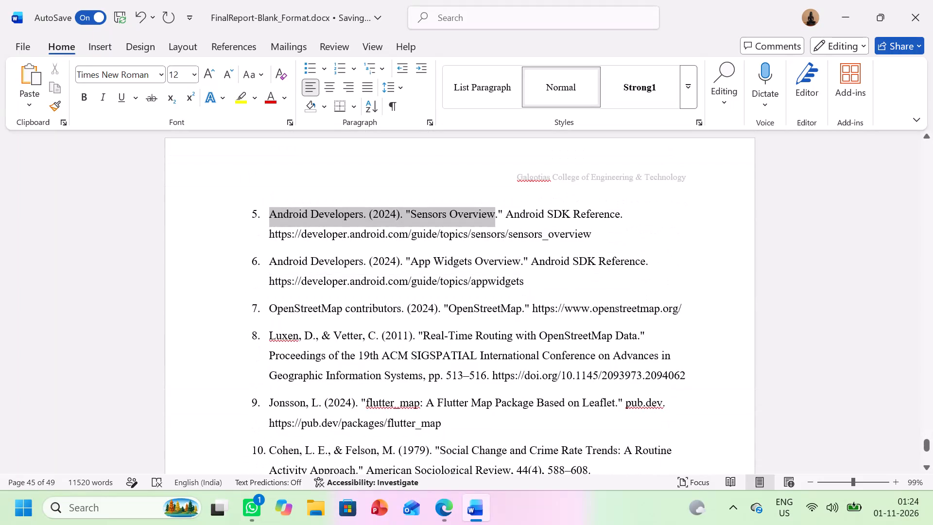
drag(492, 162, 475, 224)
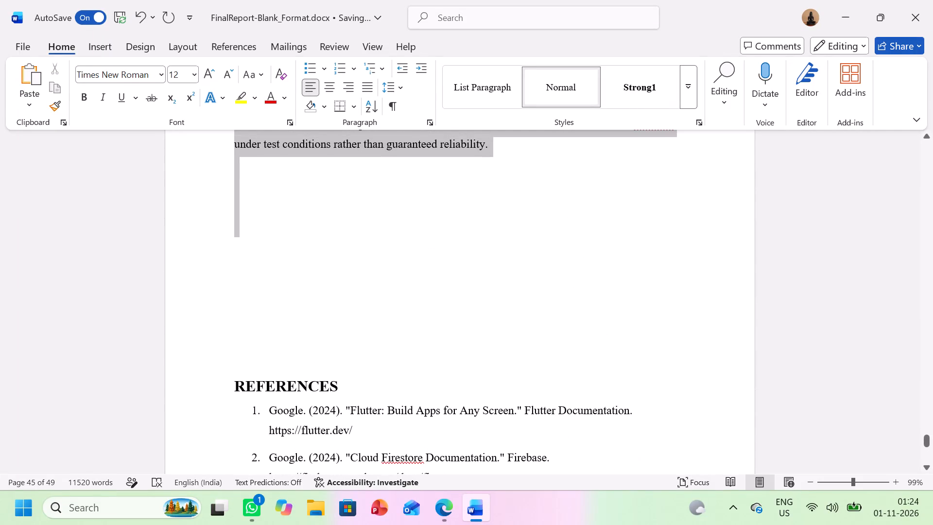
drag(475, 224, 475, 223)
click(363, 87)
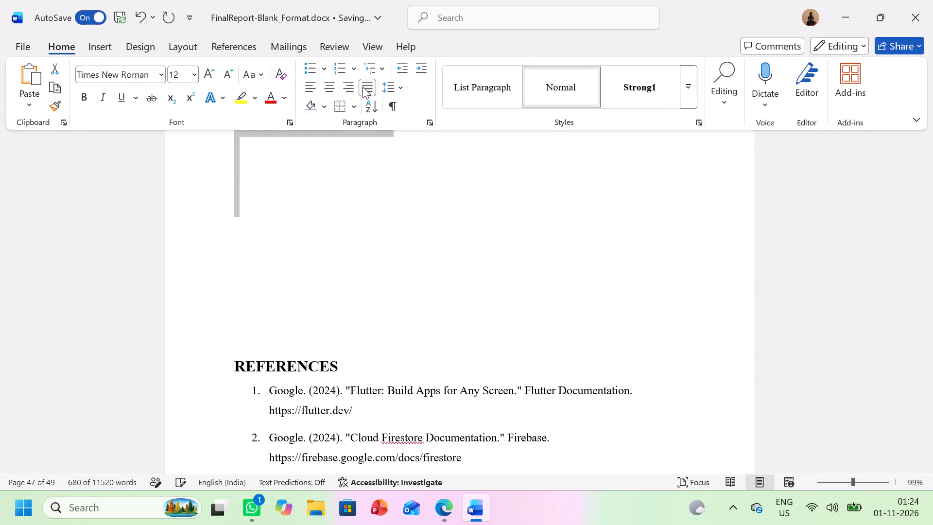
click(343, 187)
Move the Project Limitations During Evaluation heading onto the next page by inserting a blank line before it.
scroll(328, 251, up, 1)
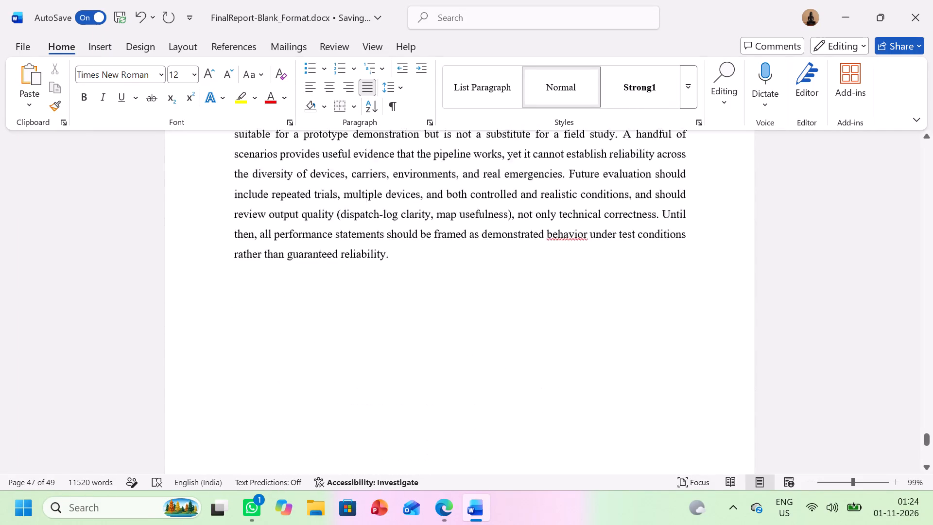
scroll(328, 251, up, 4)
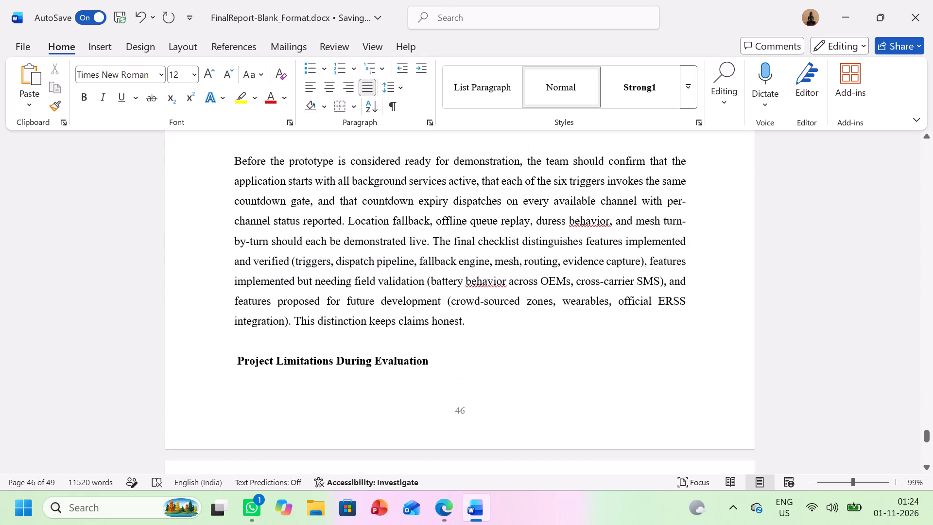
click(231, 358)
key(Return)
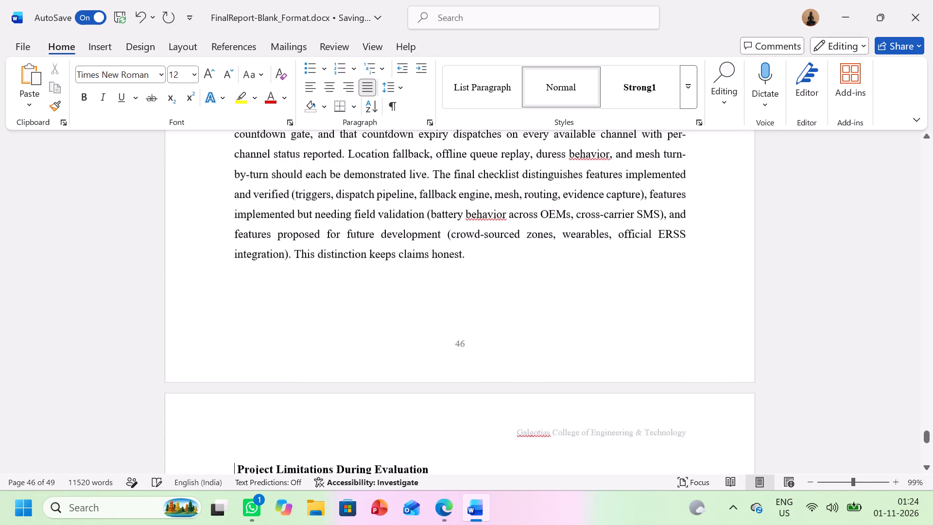
Insert blank lines before the REFERENCES heading until it starts at the top of a new page.
scroll(231, 358, down, 3)
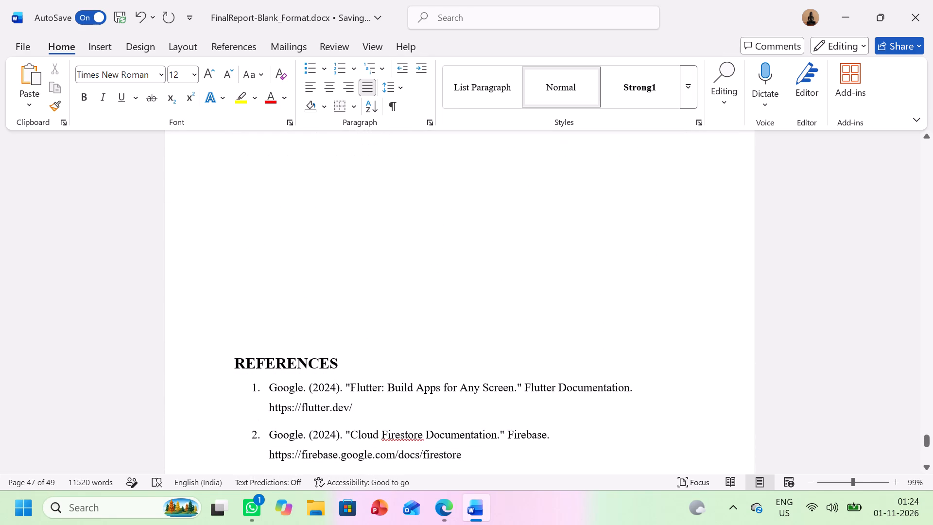
click(228, 353)
key(Return)
key(Return)
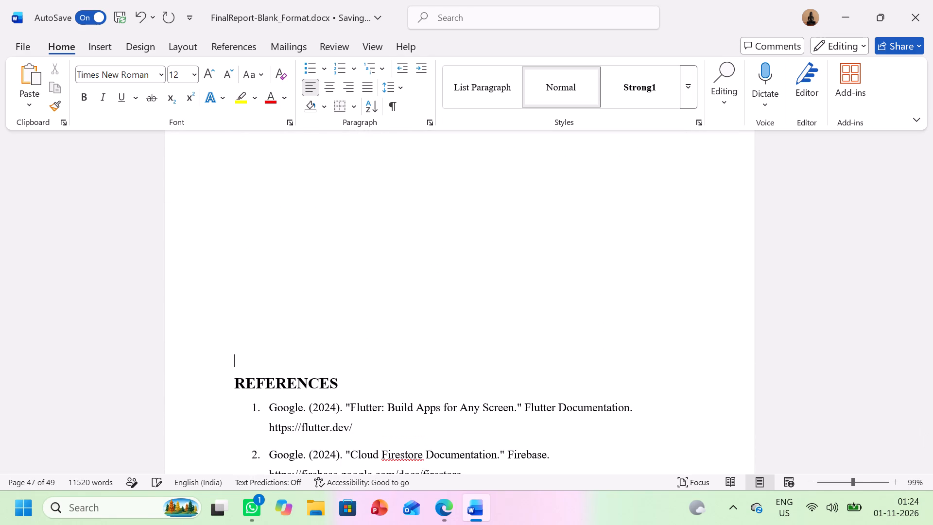
key(Return)
key(Down)
key(Return)
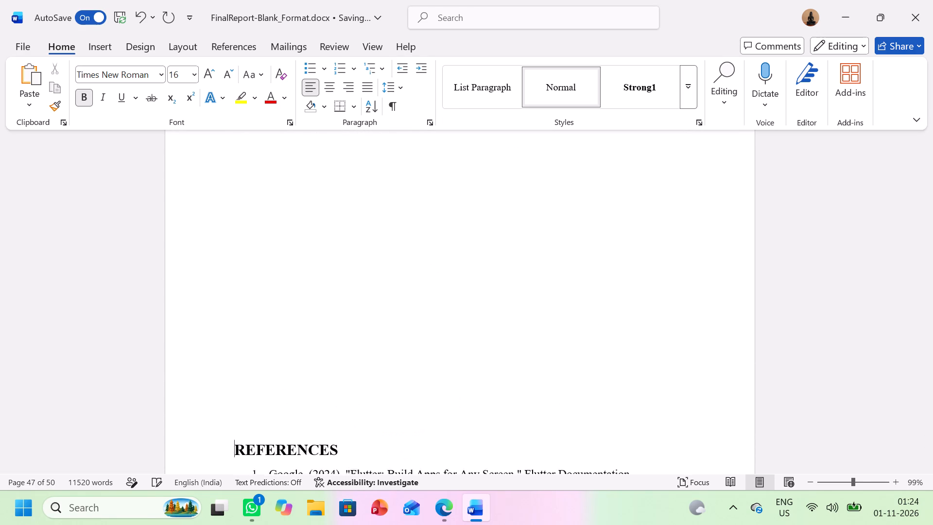
key(Return)
key(Return)
key(Return)
key(Return)
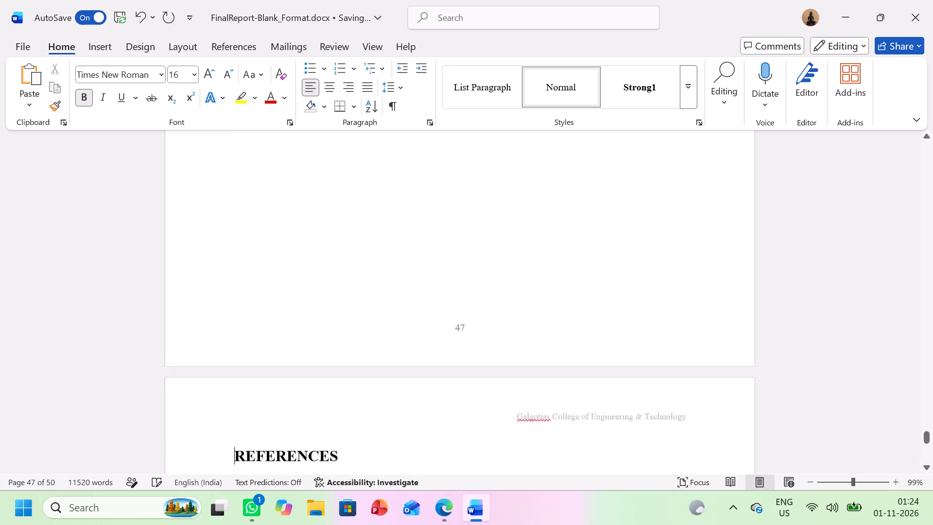
Justify the REFERENCES heading and the whole numbered reference list through entry 25, and check the entries.
scroll(228, 353, down, 1)
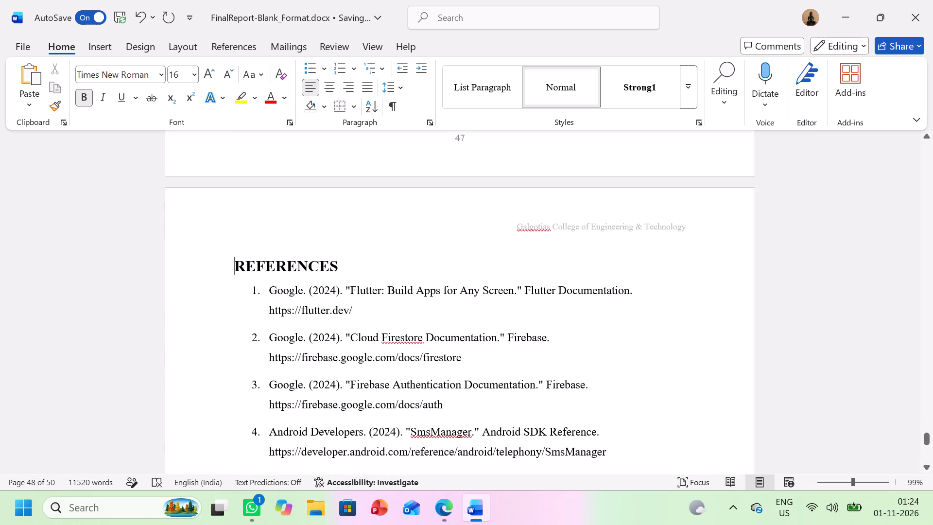
drag(230, 256, 403, 517)
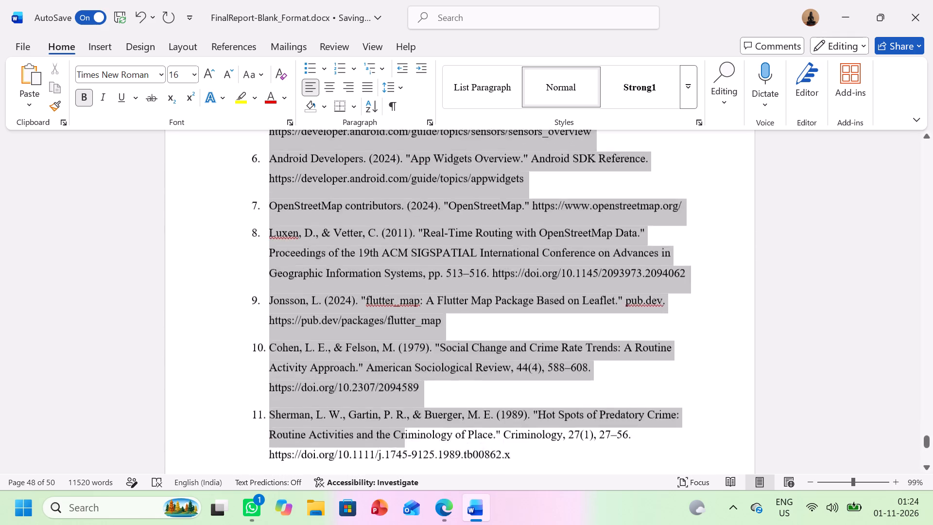
drag(403, 517, 423, 260)
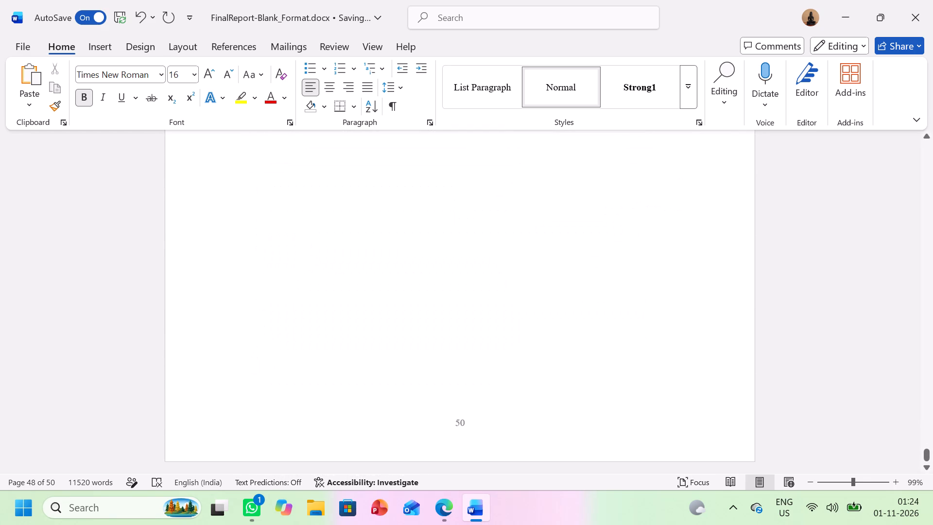
drag(423, 260, 538, 129)
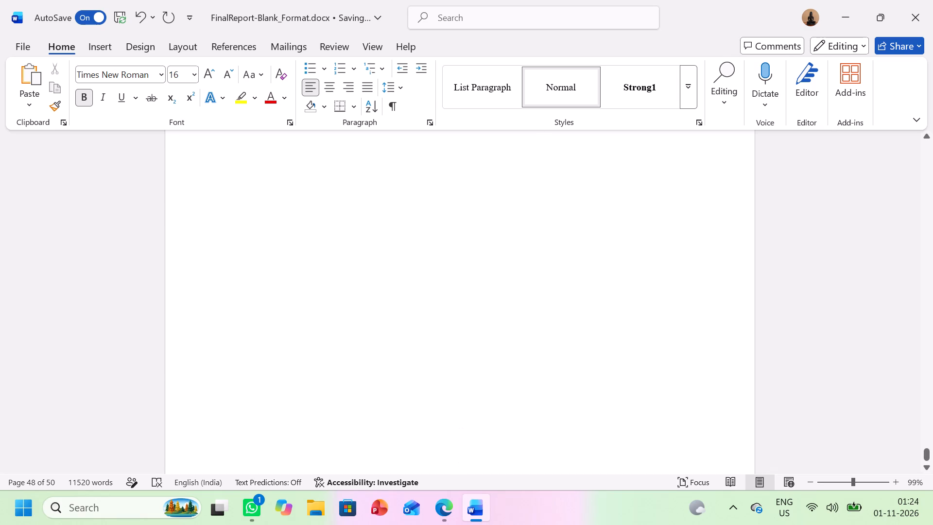
drag(538, 129, 510, 103)
drag(510, 103, 568, 433)
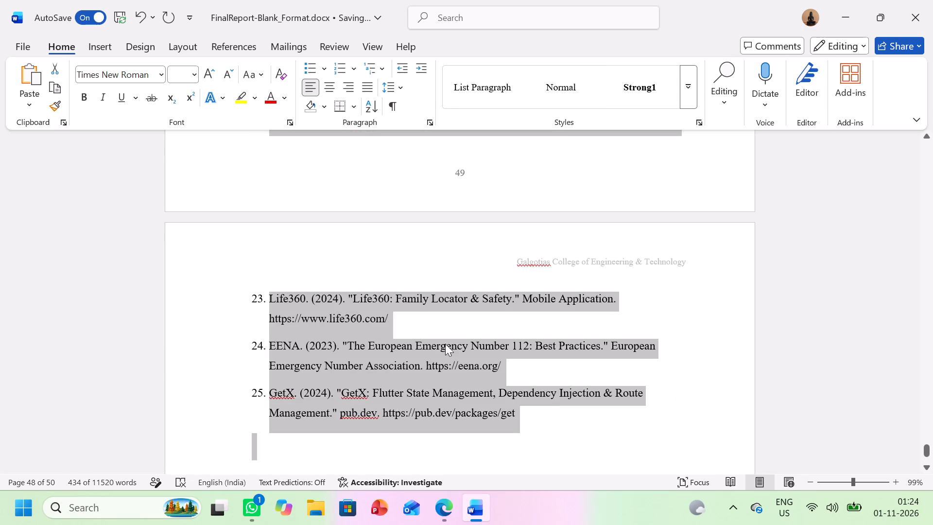
click(368, 90)
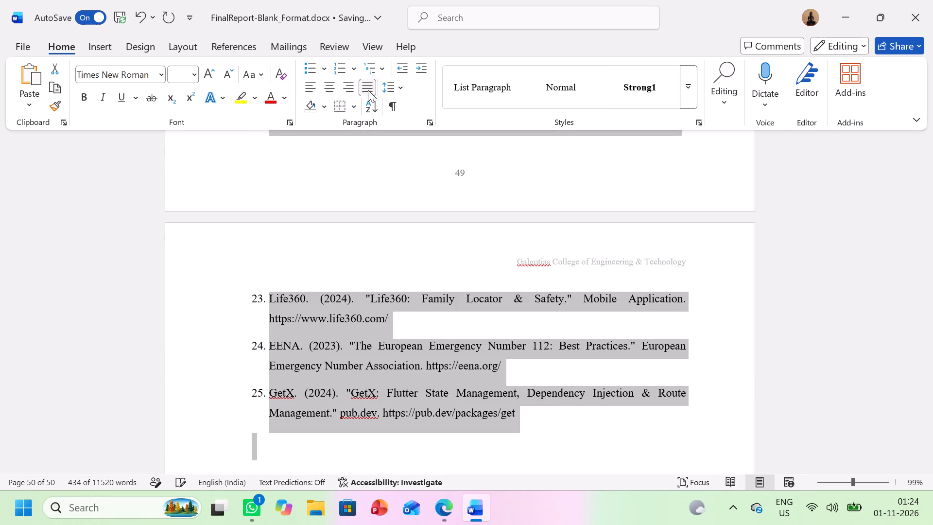
click(368, 90)
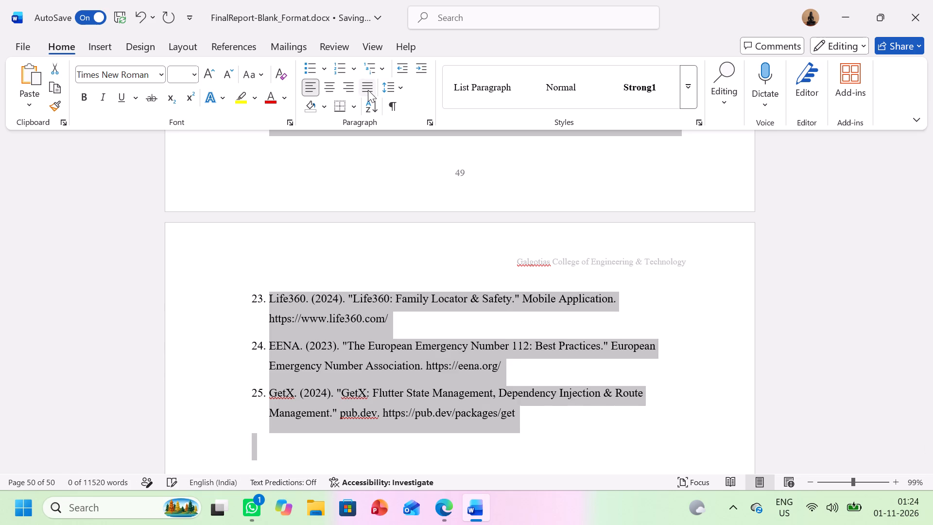
click(368, 90)
click(405, 263)
scroll(405, 263, up, 2)
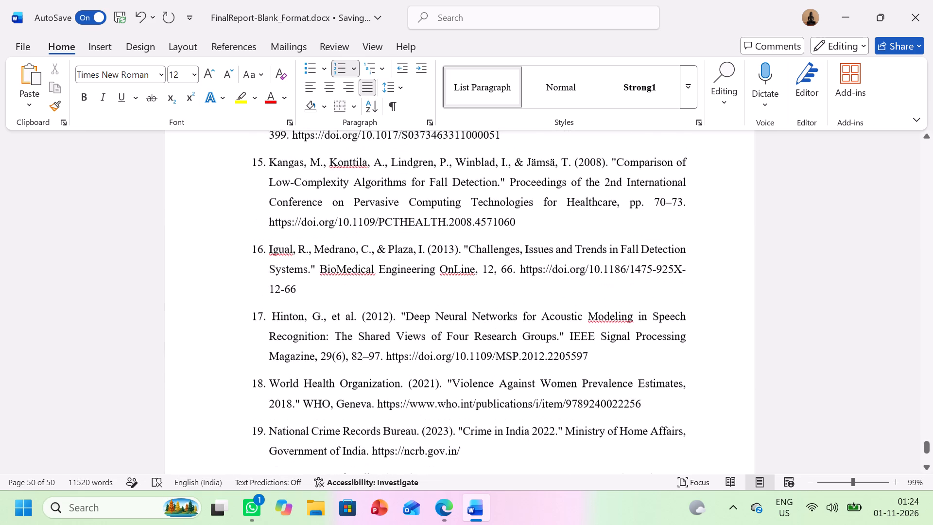
scroll(405, 263, up, 7)
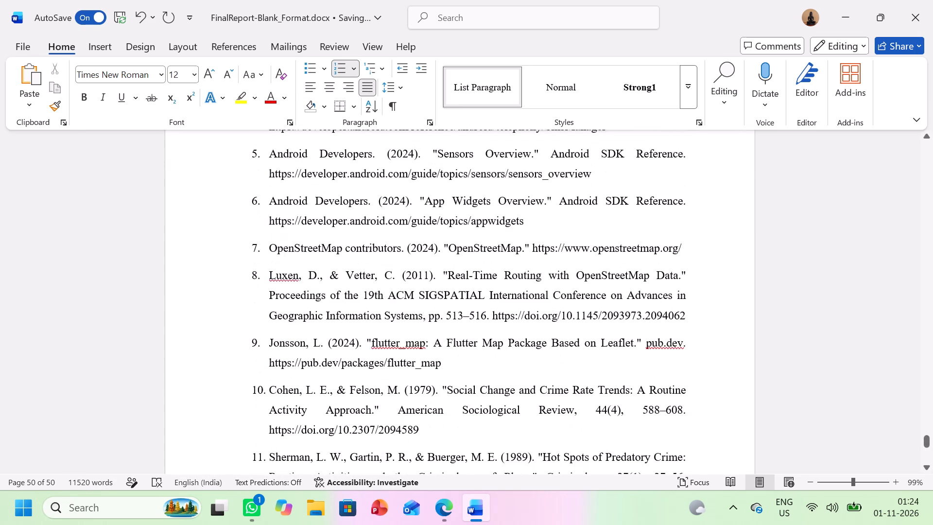
Review the layout of the whole numbered reference list, from the REFERENCES heading to the end of the document.
scroll(405, 263, up, 2)
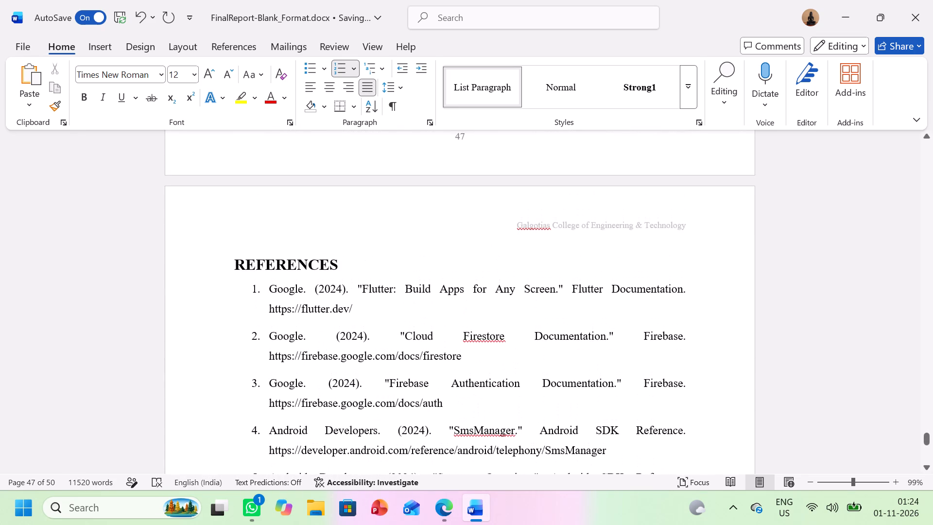
scroll(405, 263, down, 2)
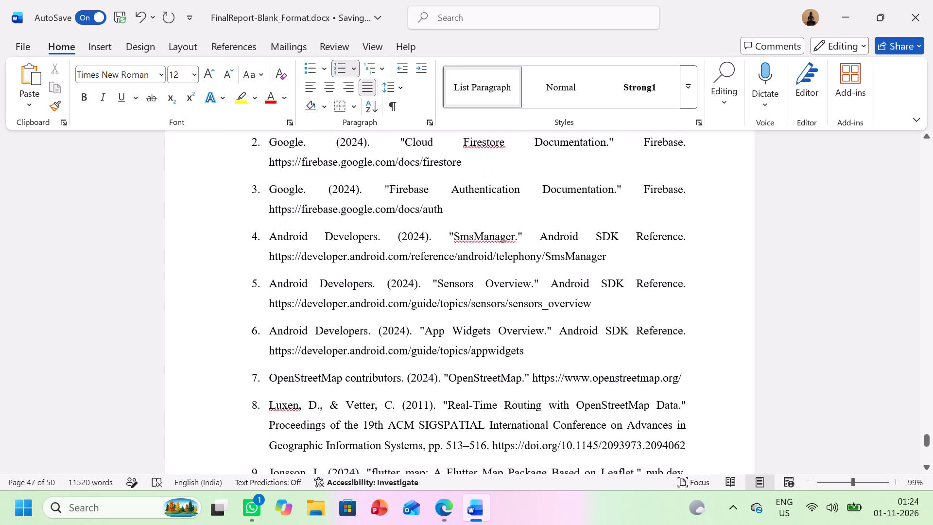
scroll(405, 263, down, 3)
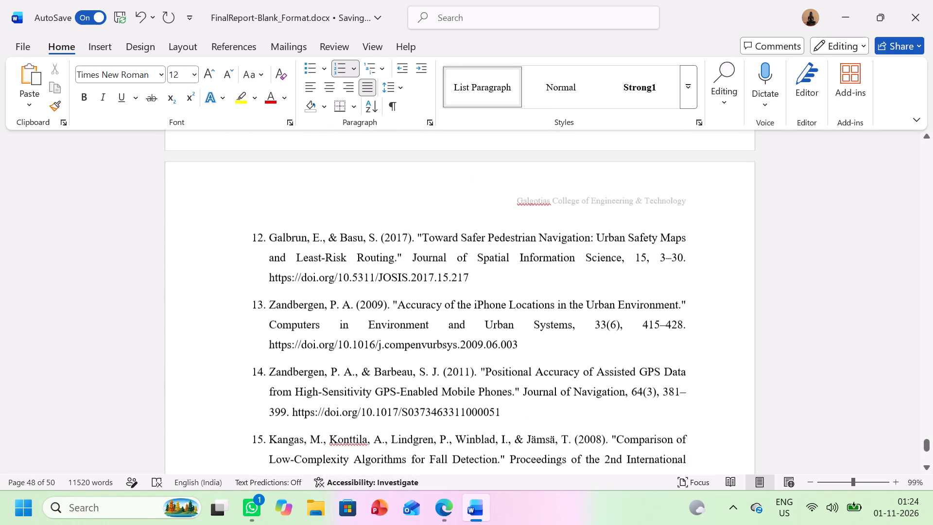
scroll(405, 263, down, 4)
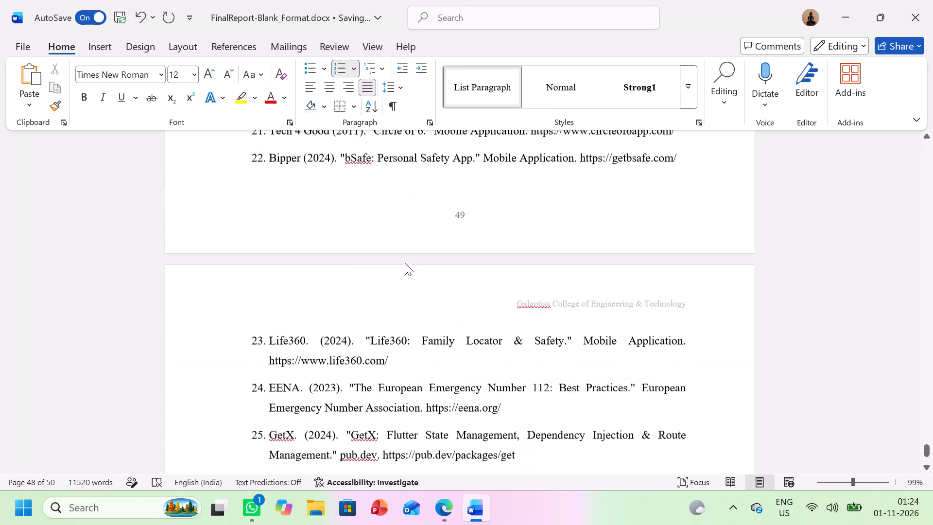
scroll(405, 263, down, 5)
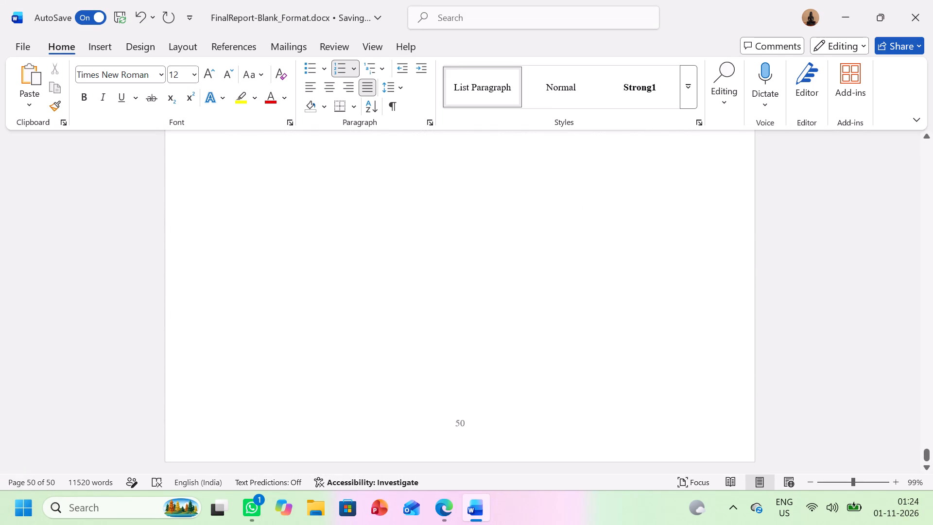
scroll(405, 263, down, 1)
scroll(405, 263, up, 4)
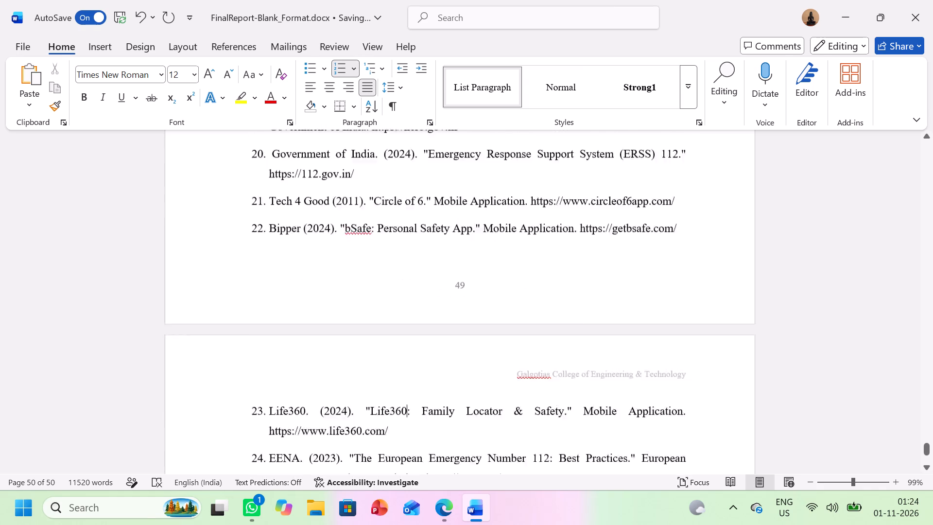
scroll(405, 263, up, 5)
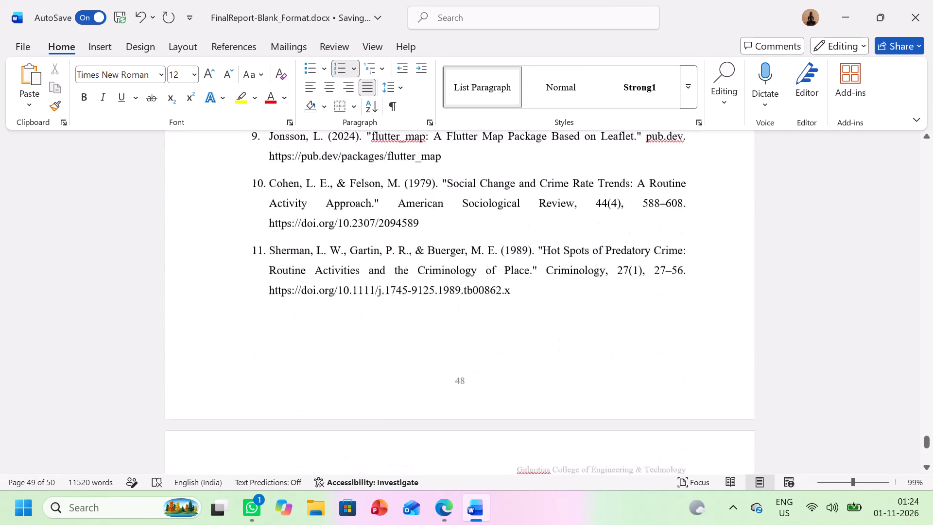
scroll(405, 263, up, 4)
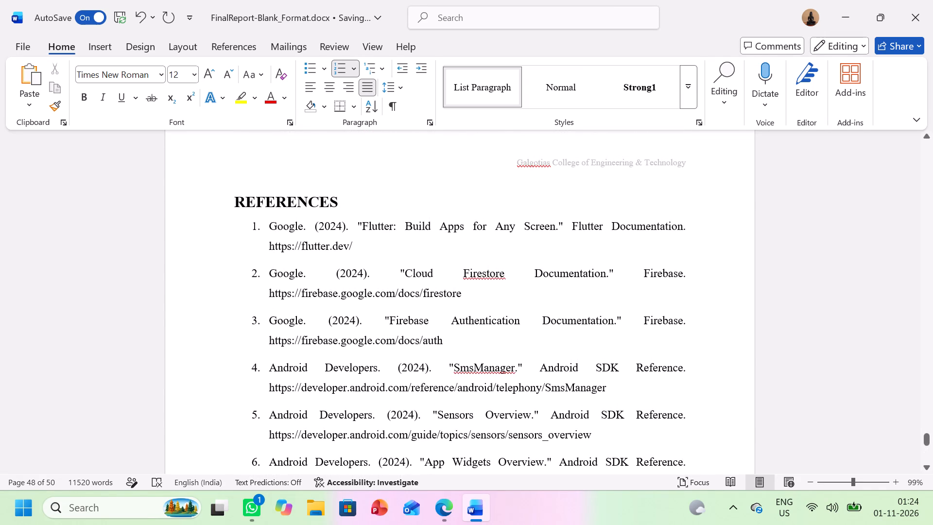
drag(266, 244, 368, 249)
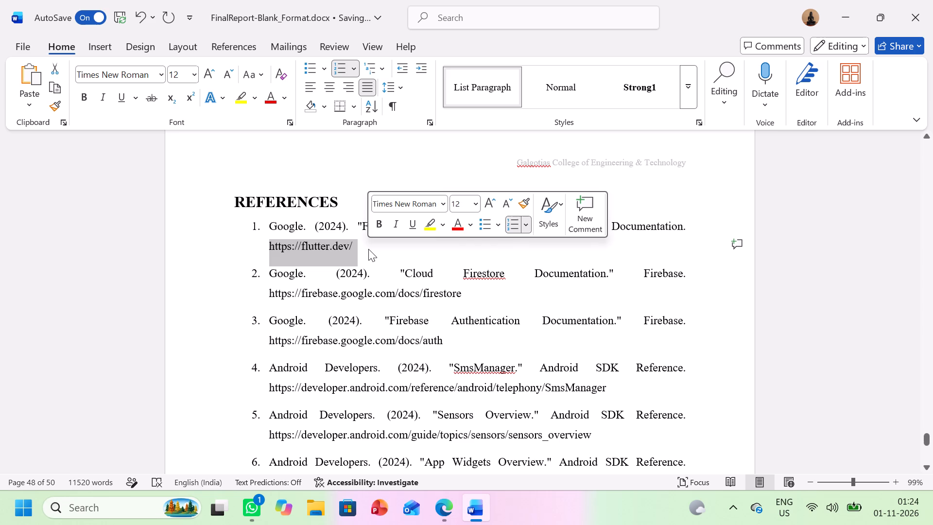
right_click(368, 249)
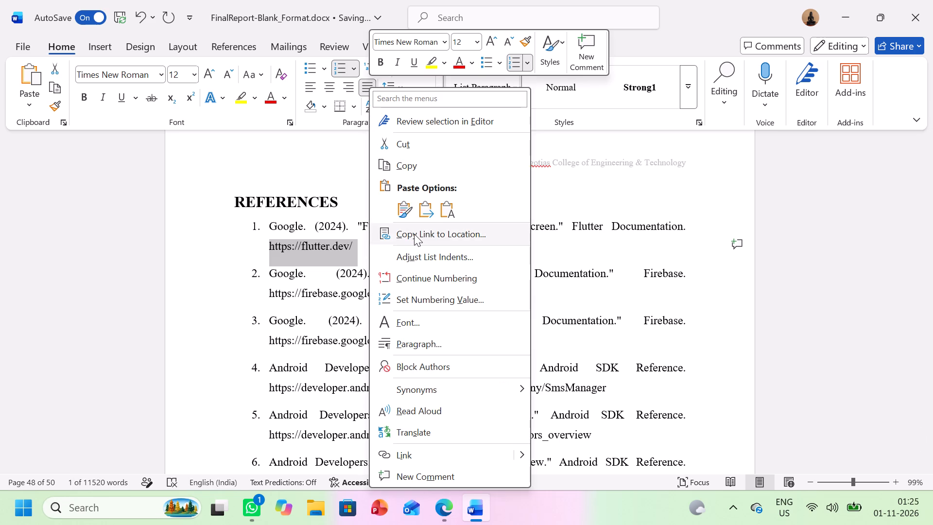
click(413, 451)
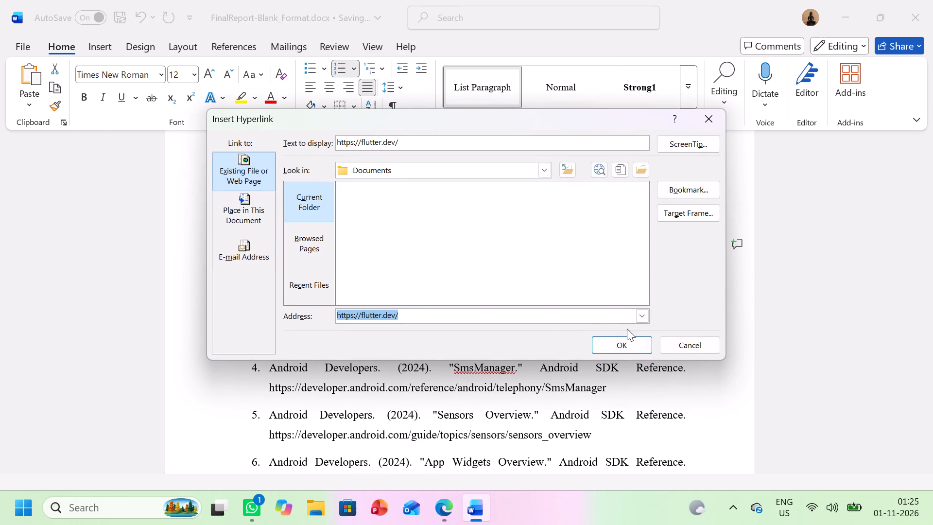
click(623, 338)
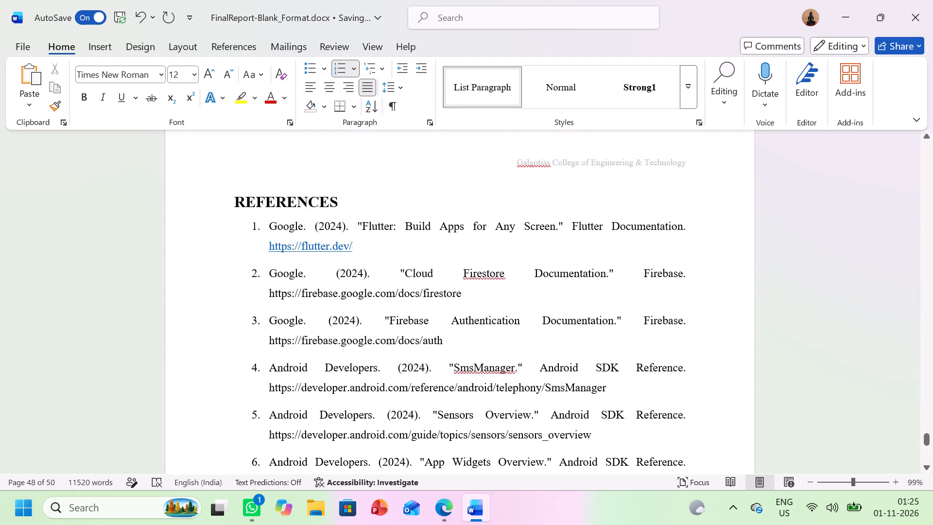
drag(269, 294, 301, 306)
drag(301, 306, 500, 303)
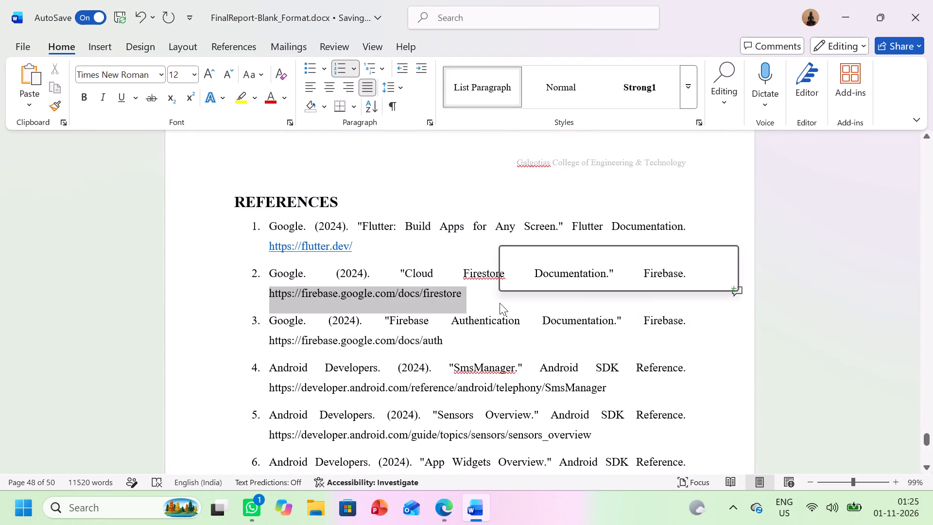
right_click(500, 303)
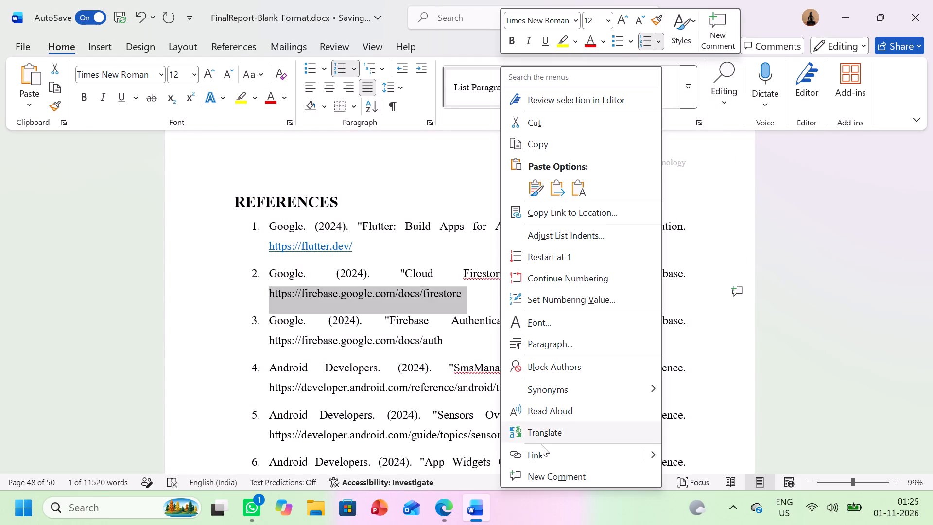
click(541, 444)
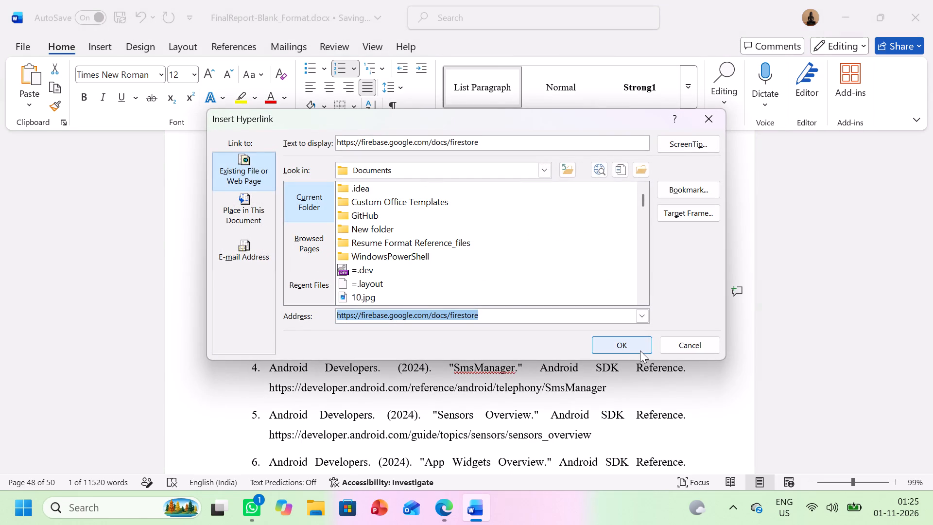
click(639, 350)
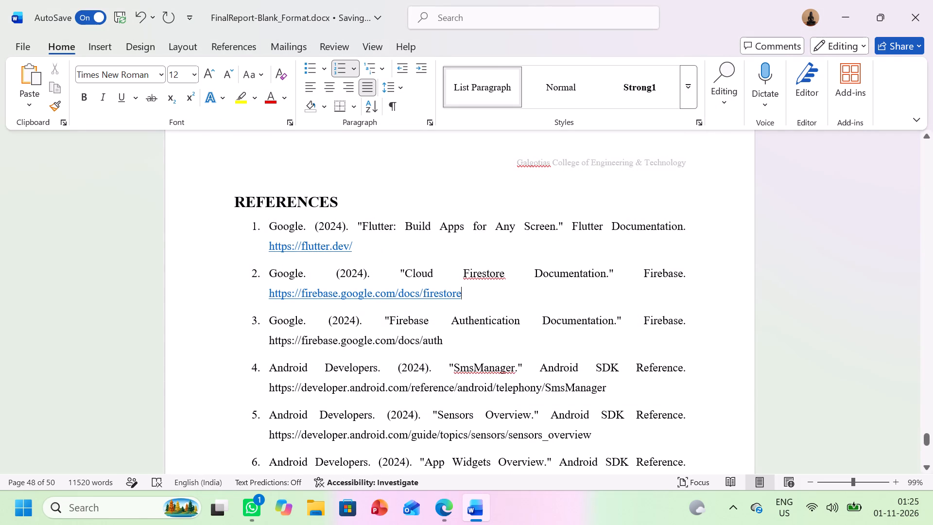
drag(266, 339, 435, 355)
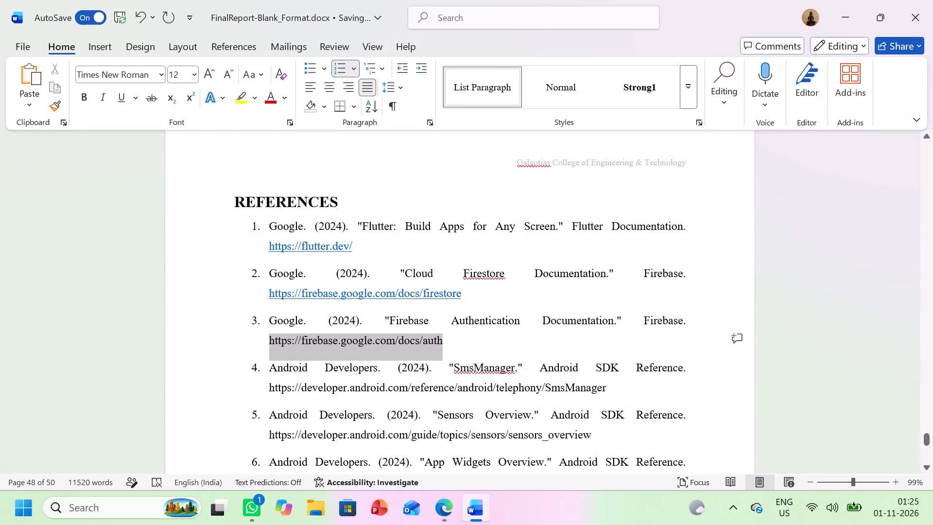
drag(435, 355, 439, 355)
click(444, 356)
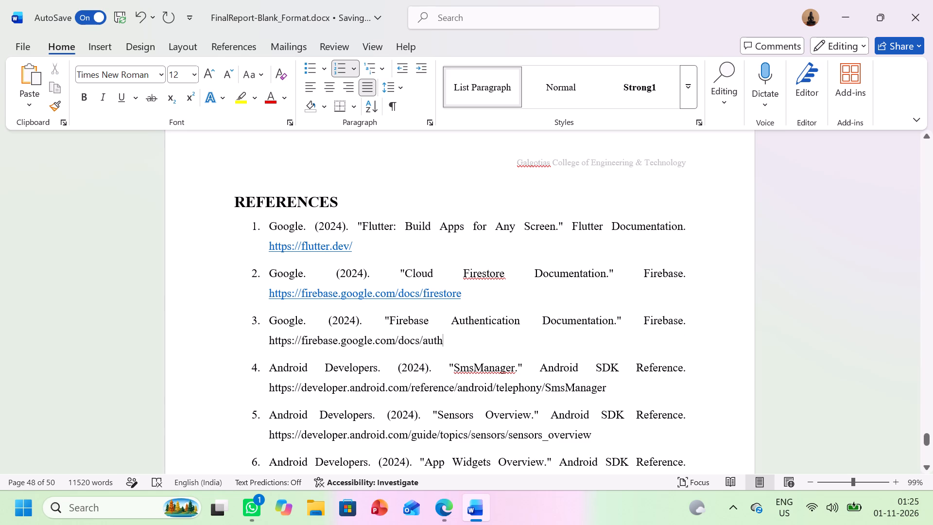
drag(268, 340, 442, 354)
right_click(442, 354)
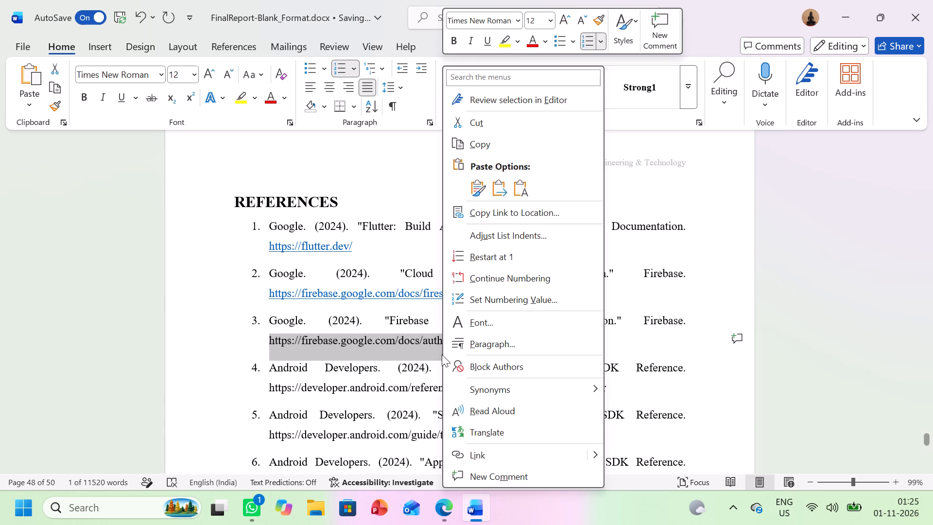
click(480, 450)
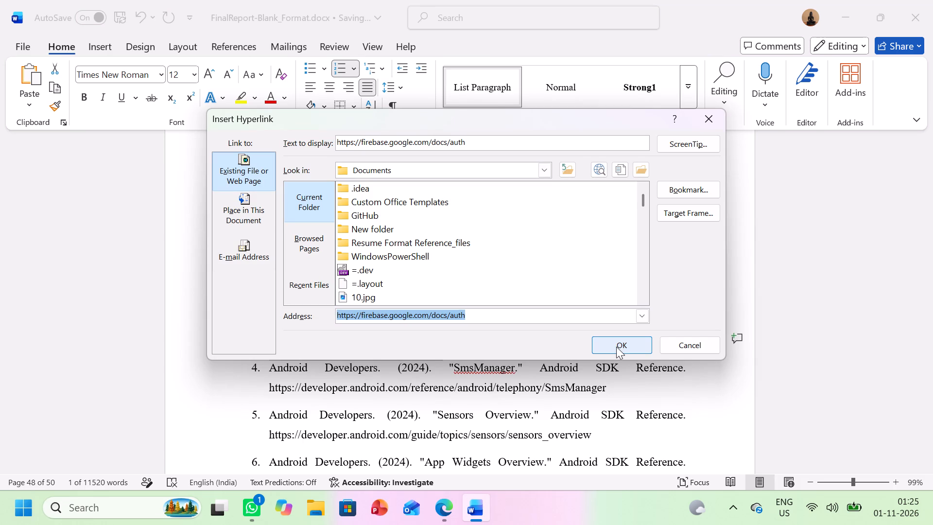
click(616, 347)
click(616, 347)
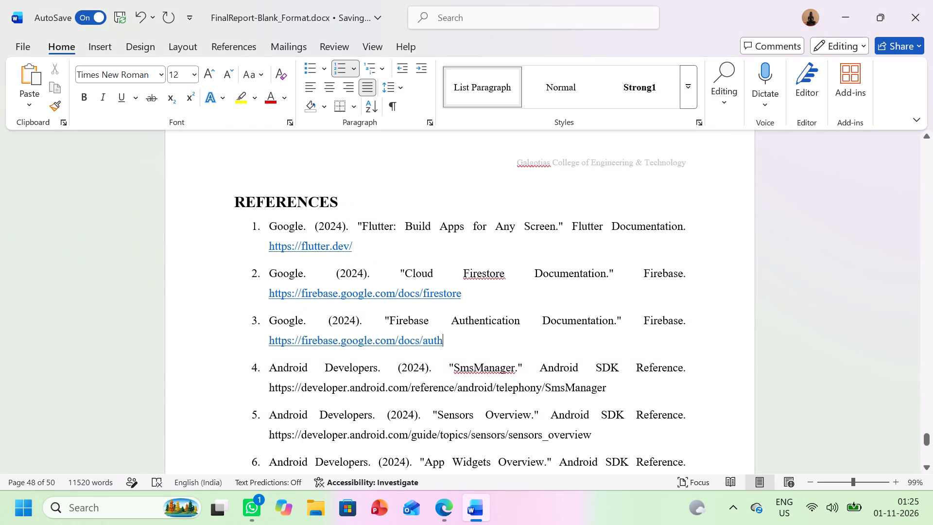
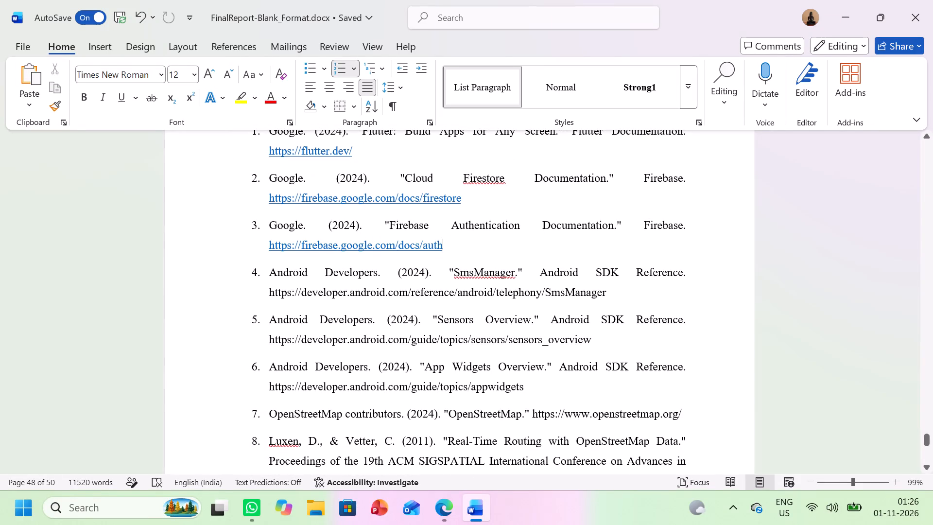
drag(266, 293, 461, 319)
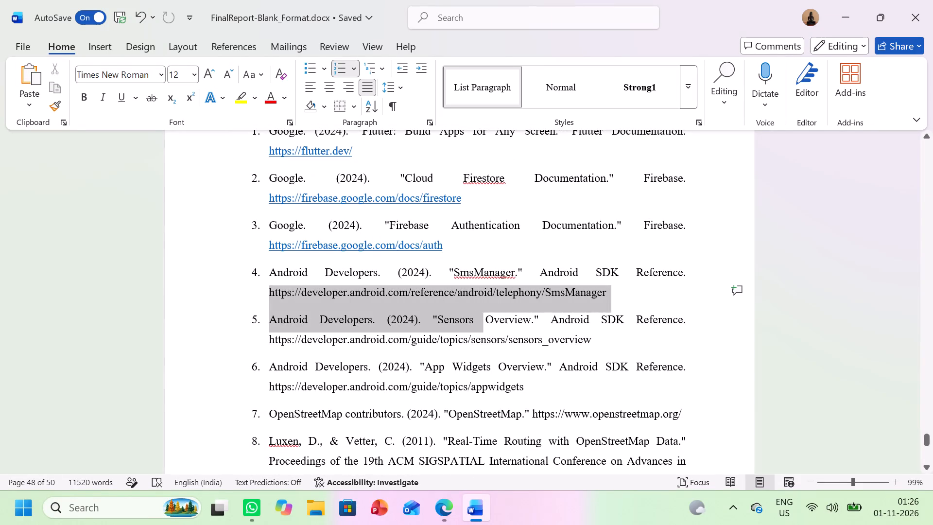
drag(461, 319, 686, 297)
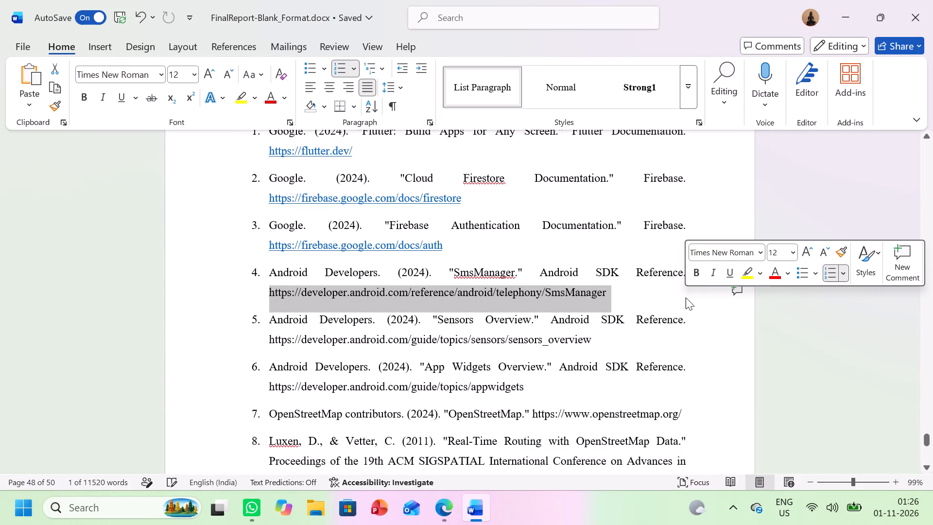
right_click(688, 300)
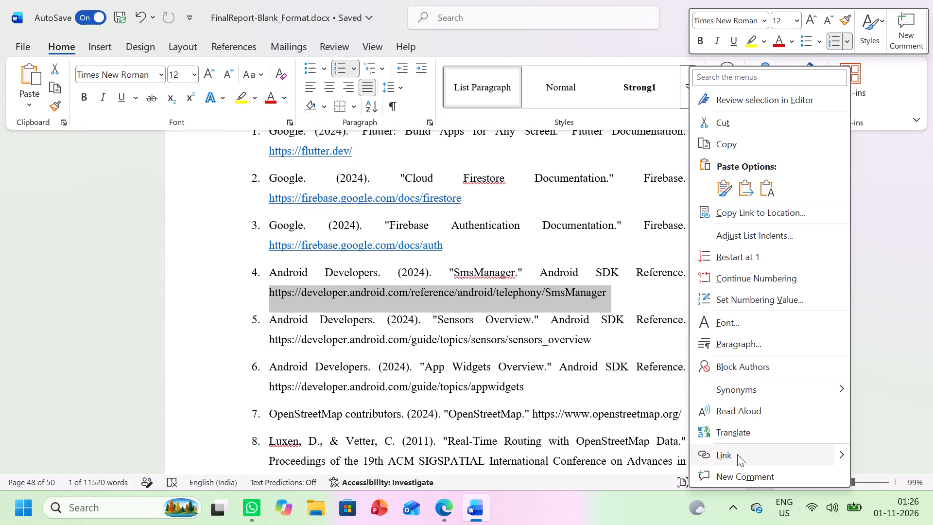
click(737, 455)
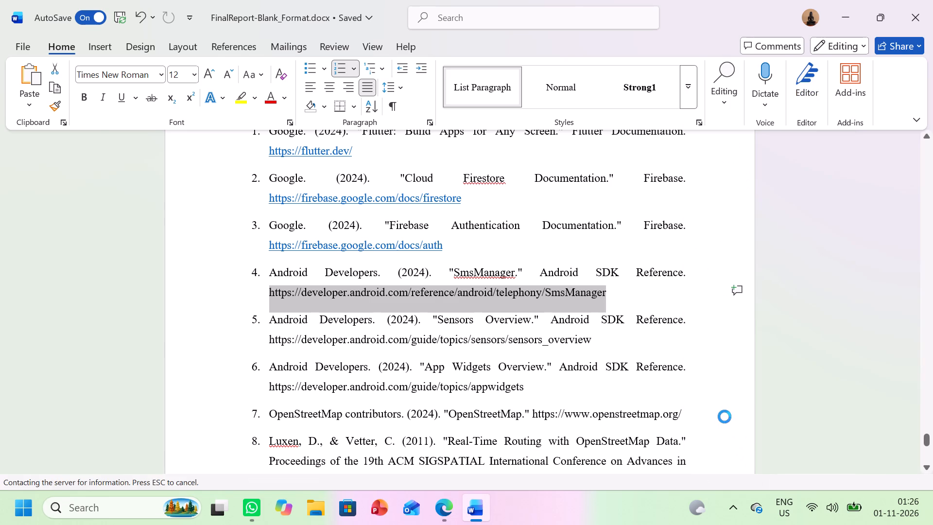
click(628, 337)
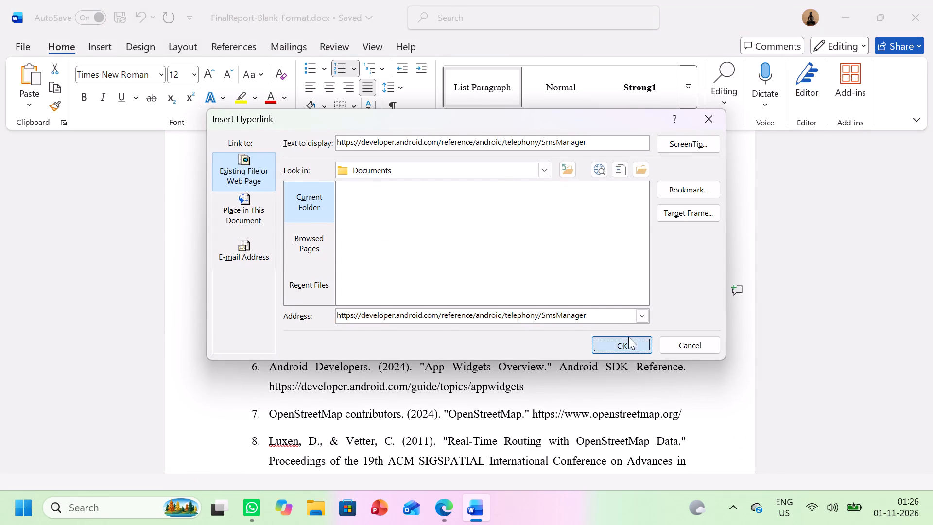
scroll(628, 337, down, 1)
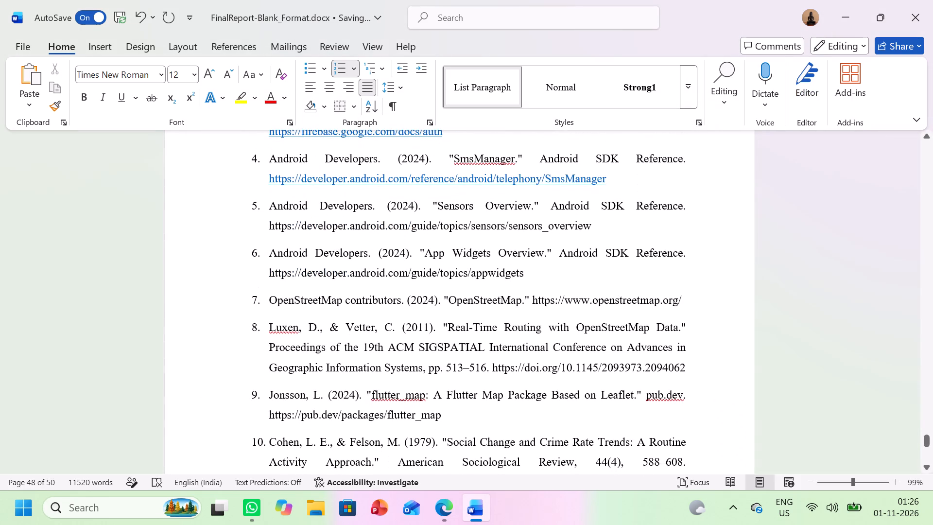
drag(268, 223, 577, 242)
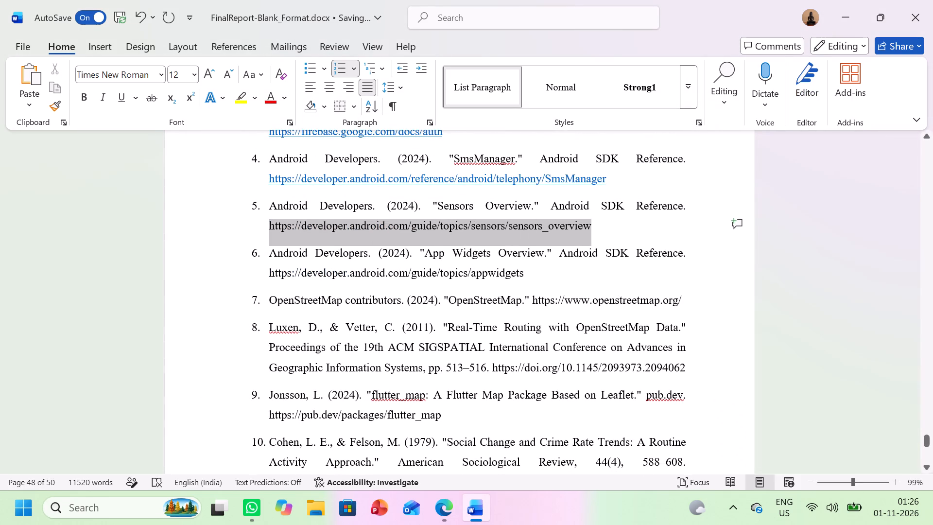
drag(577, 242, 614, 242)
click(614, 247)
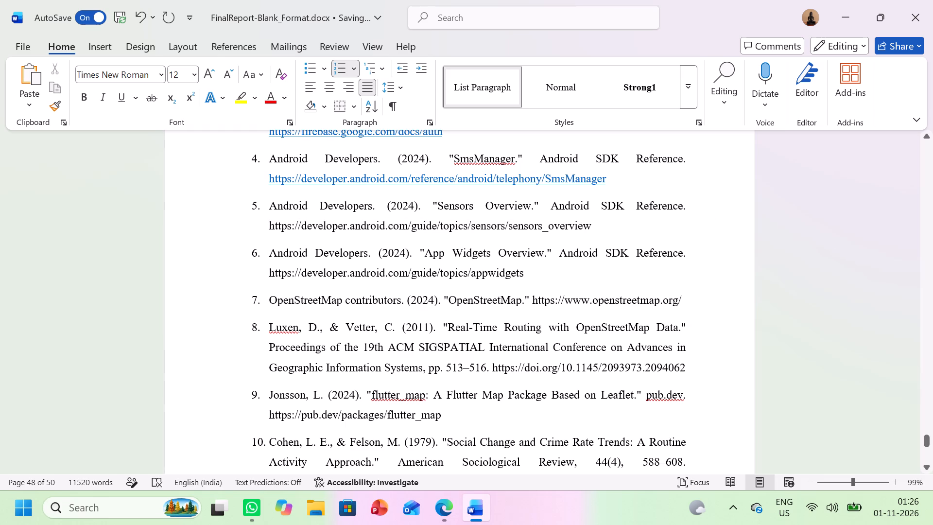
drag(271, 223, 582, 228)
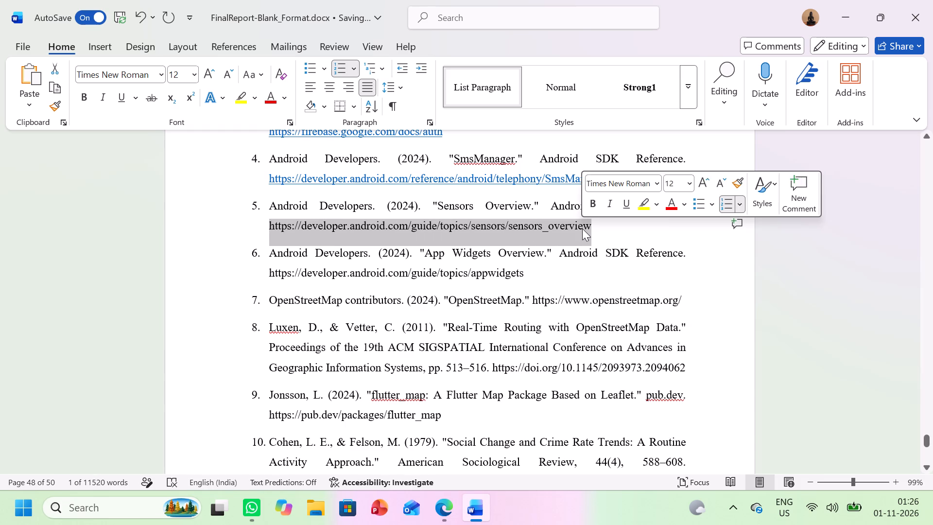
right_click(582, 228)
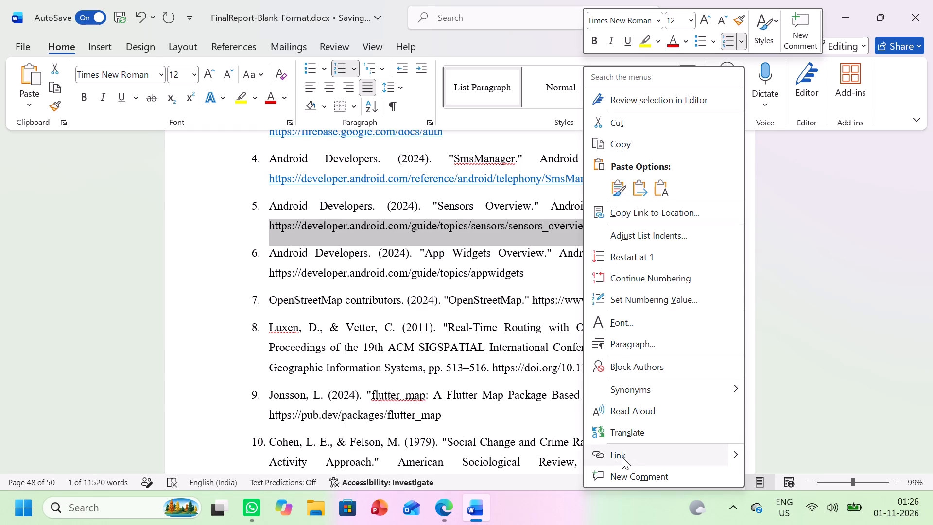
click(622, 457)
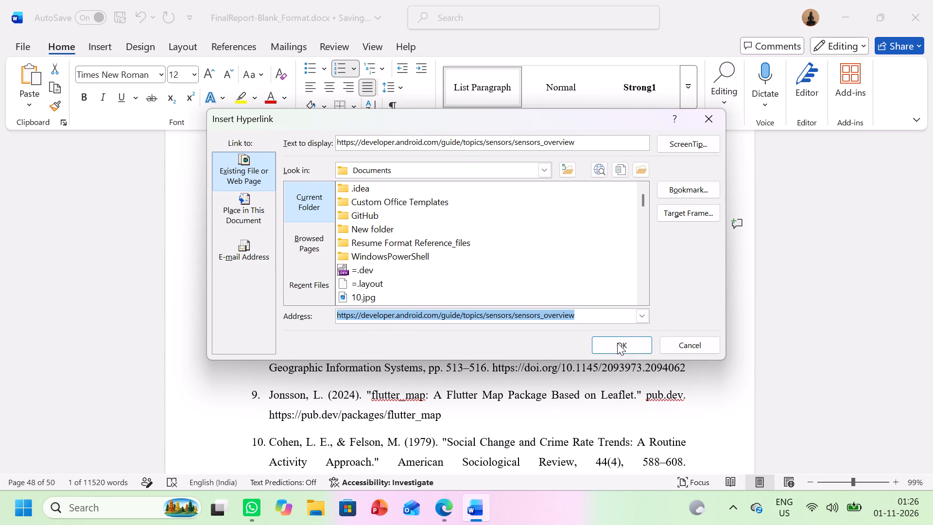
click(617, 343)
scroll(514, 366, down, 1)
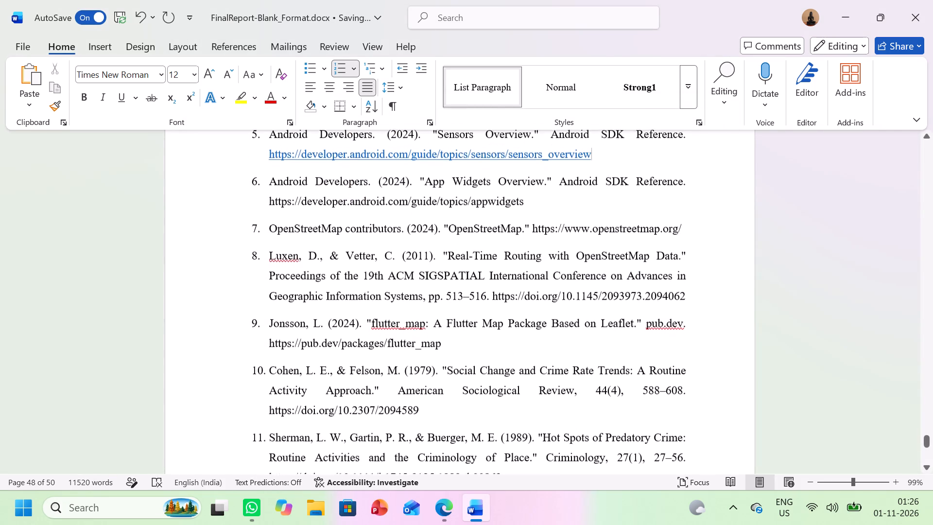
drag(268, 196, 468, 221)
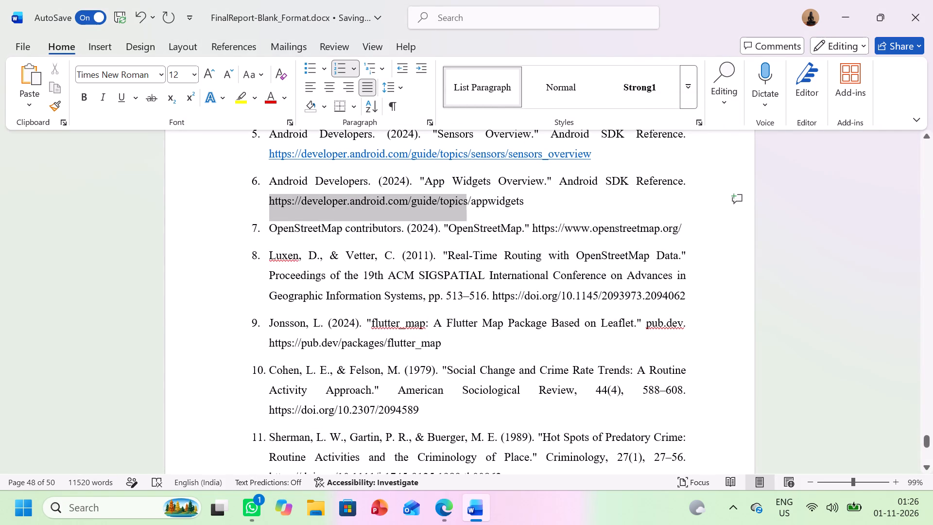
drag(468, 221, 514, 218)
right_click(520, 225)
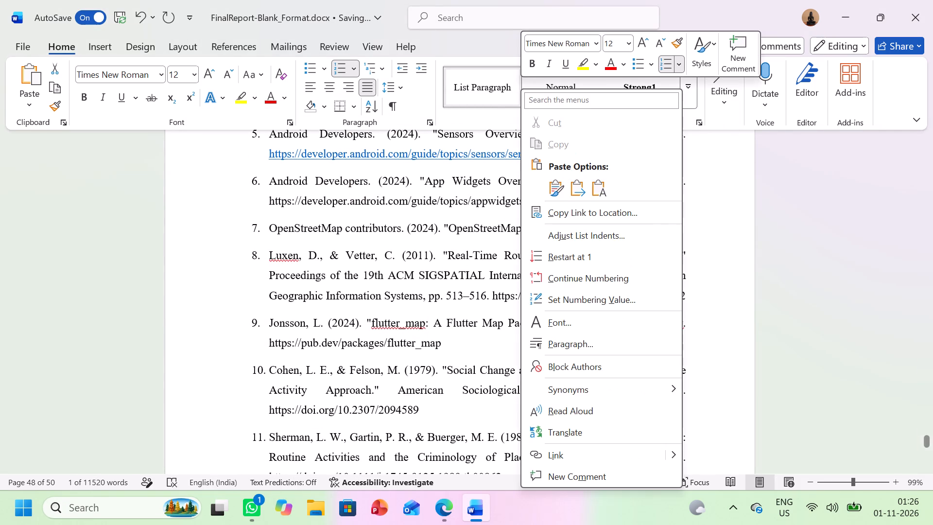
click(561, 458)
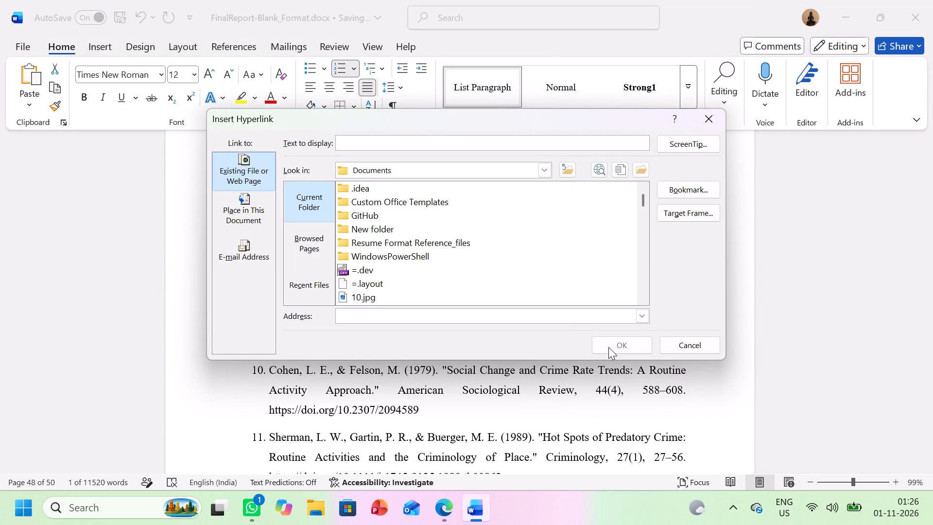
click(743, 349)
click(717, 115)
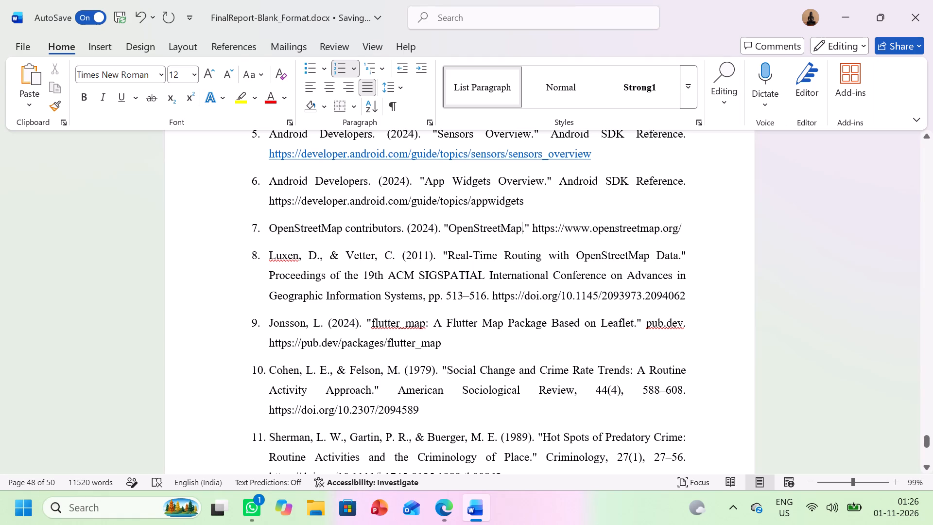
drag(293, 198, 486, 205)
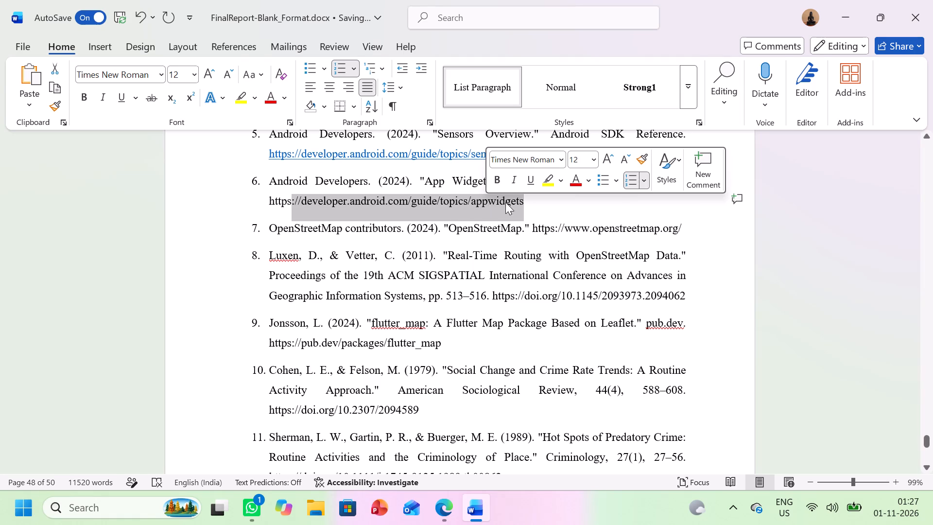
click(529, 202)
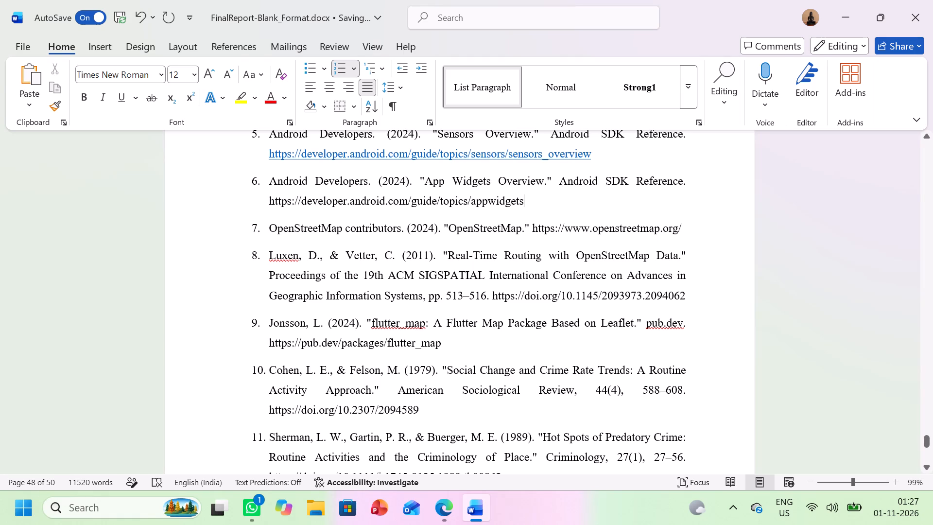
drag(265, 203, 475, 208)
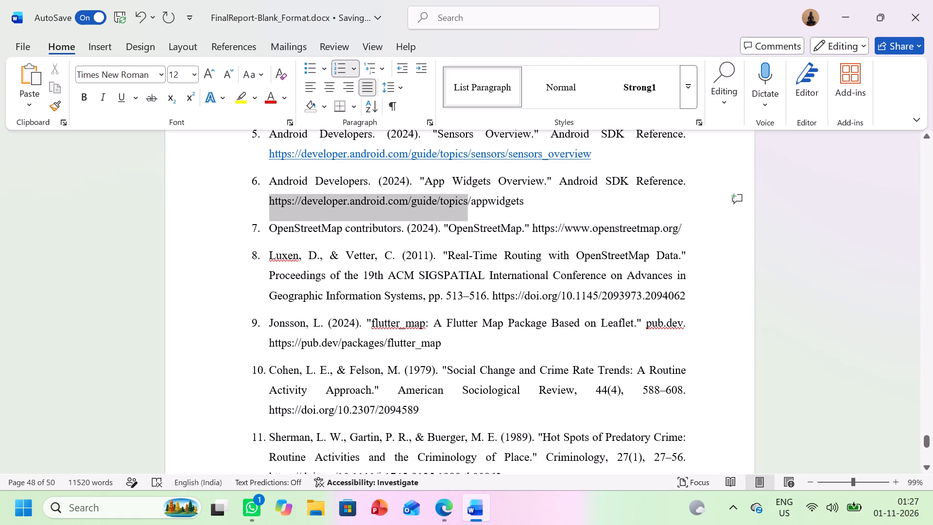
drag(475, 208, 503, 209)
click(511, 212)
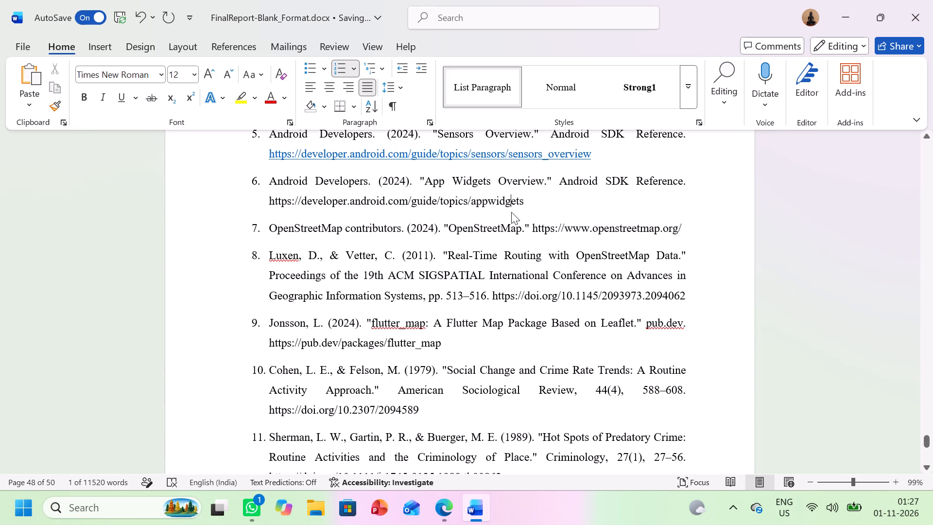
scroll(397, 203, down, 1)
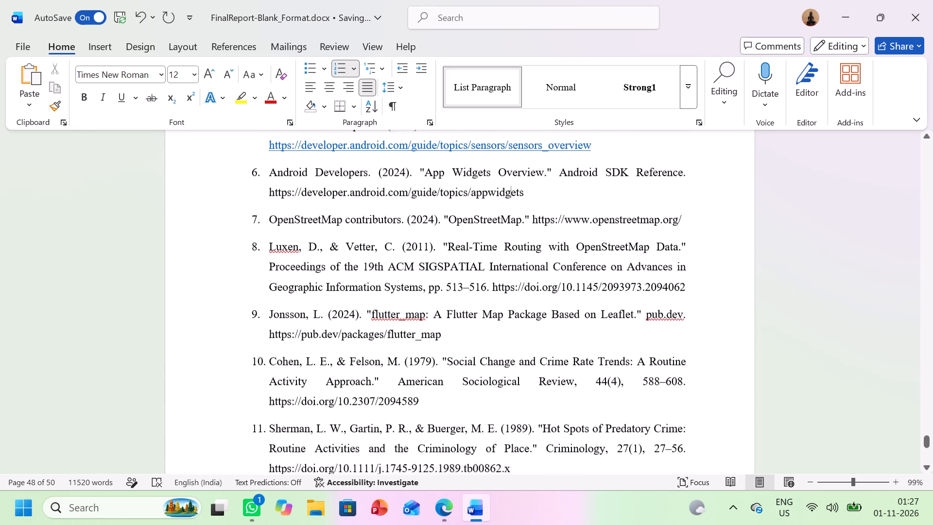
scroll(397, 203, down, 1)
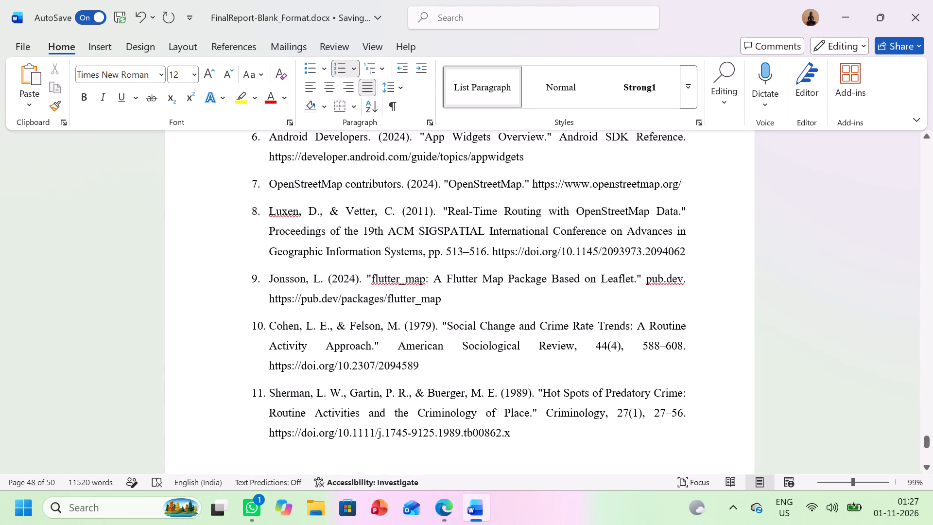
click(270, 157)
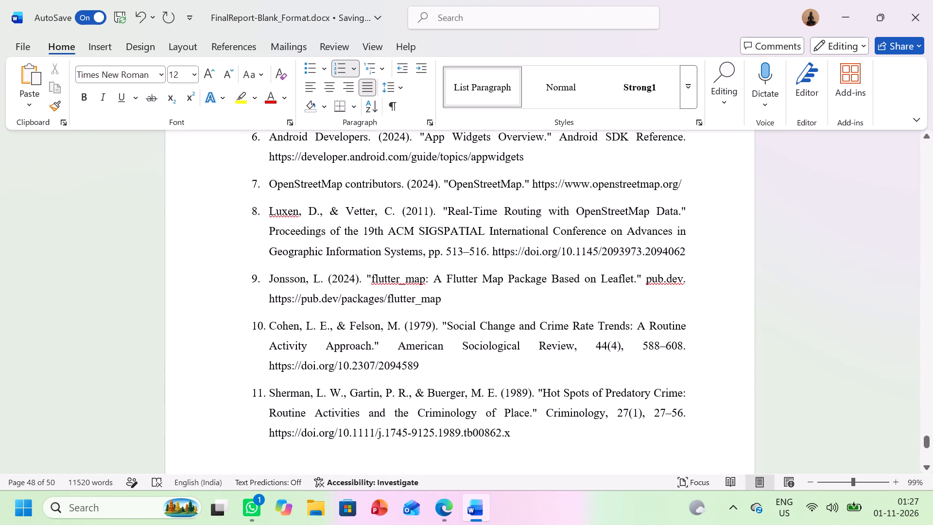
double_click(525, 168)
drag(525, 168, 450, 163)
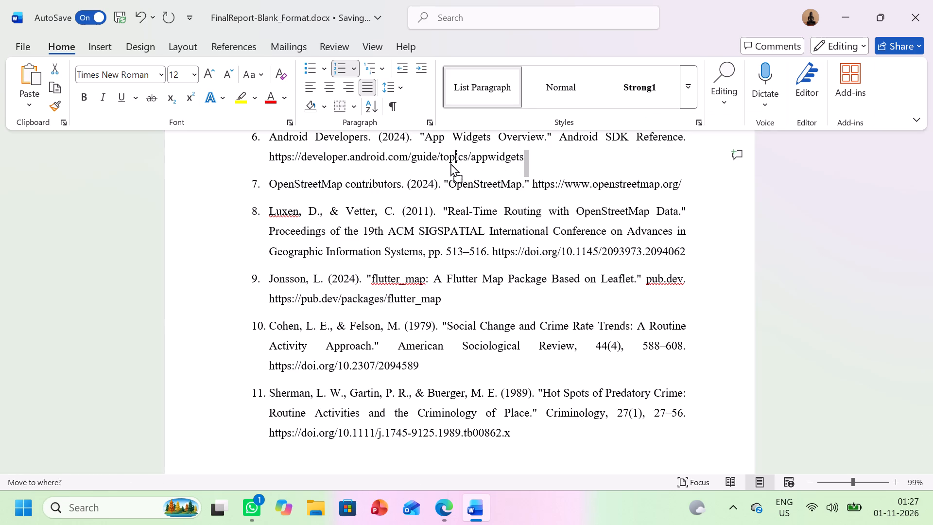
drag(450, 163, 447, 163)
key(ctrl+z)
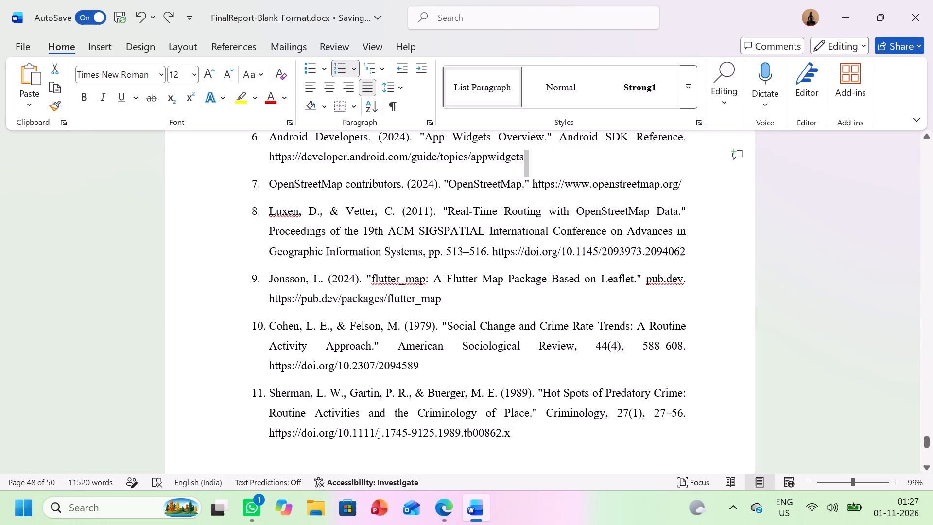
drag(268, 156, 510, 164)
right_click(510, 164)
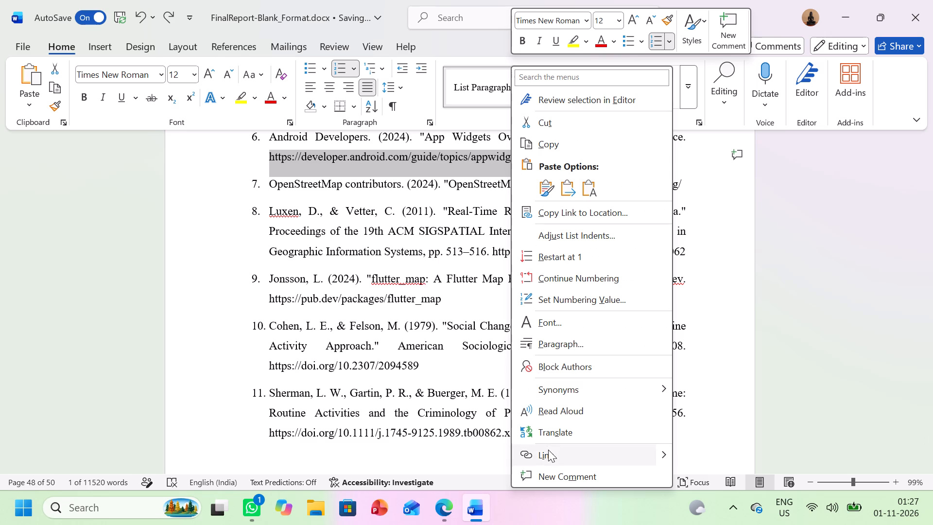
click(548, 450)
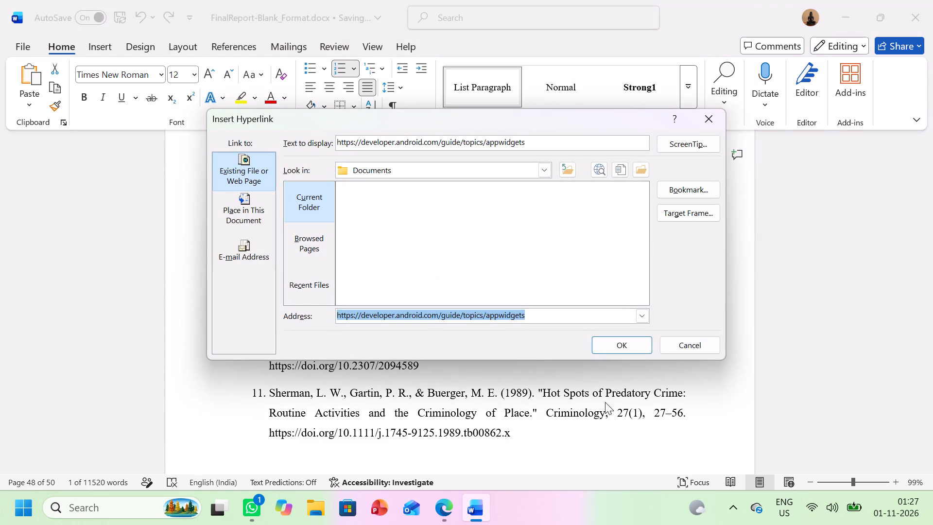
click(632, 346)
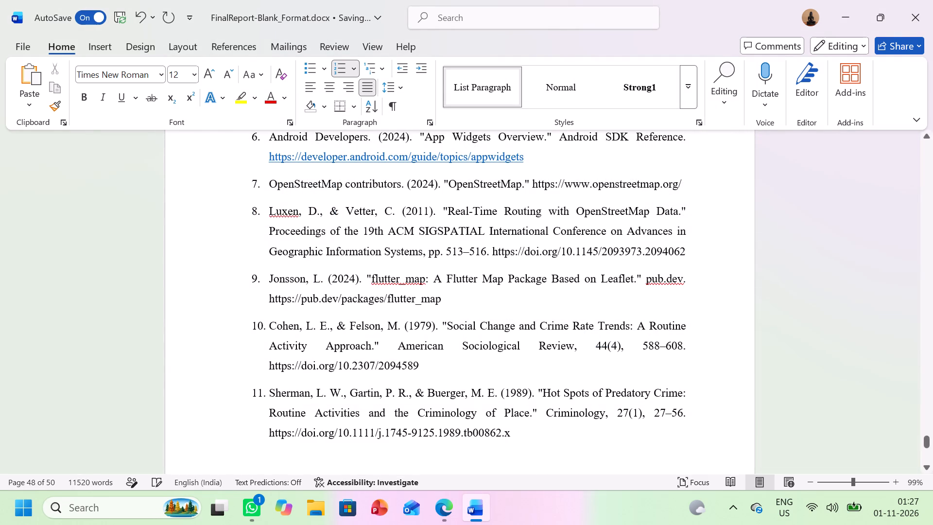
drag(534, 183, 688, 186)
right_click(688, 186)
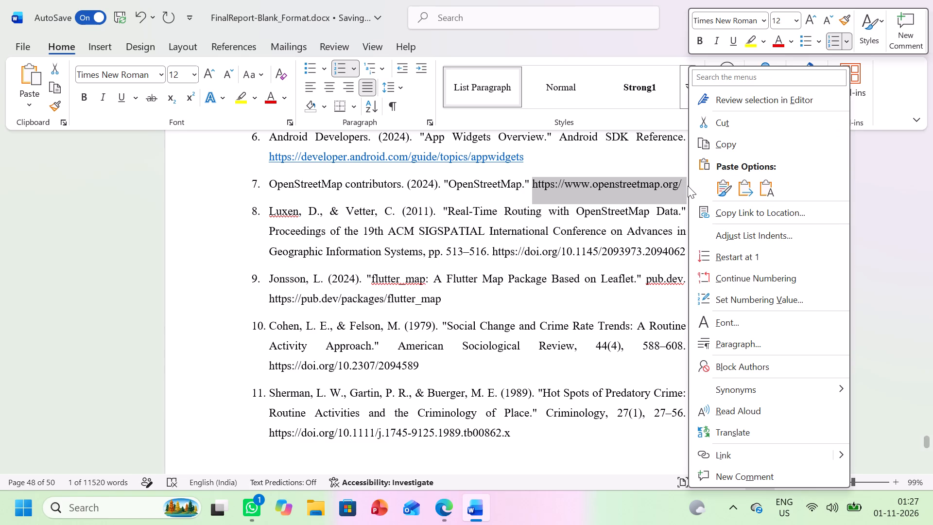
click(727, 447)
click(622, 343)
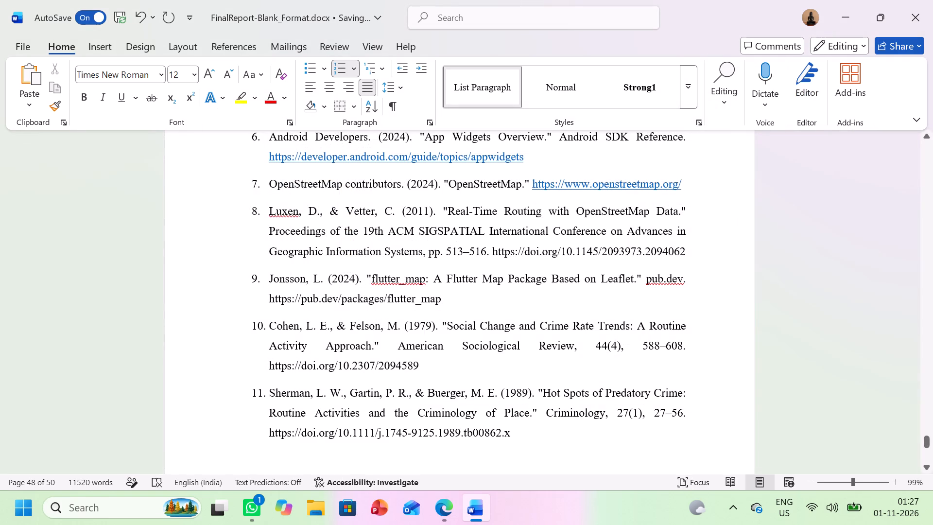
drag(491, 248, 612, 261)
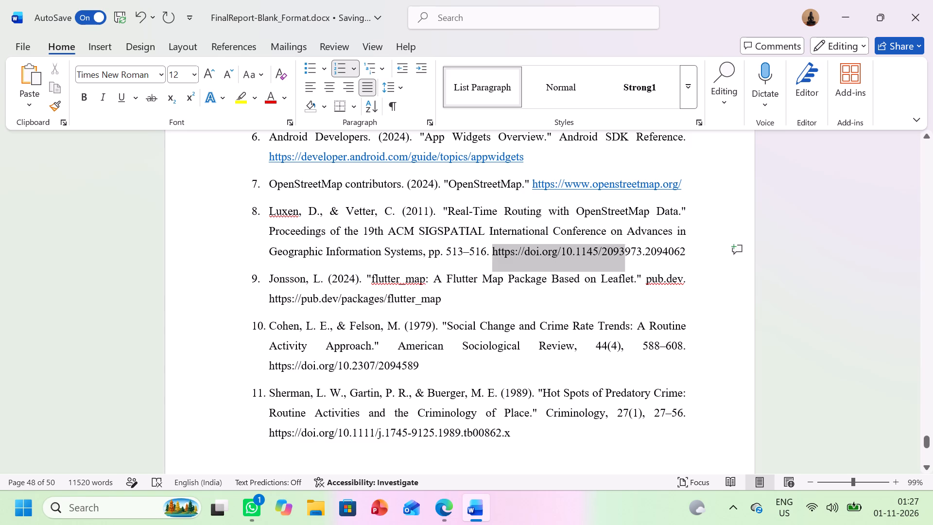
drag(612, 261, 663, 257)
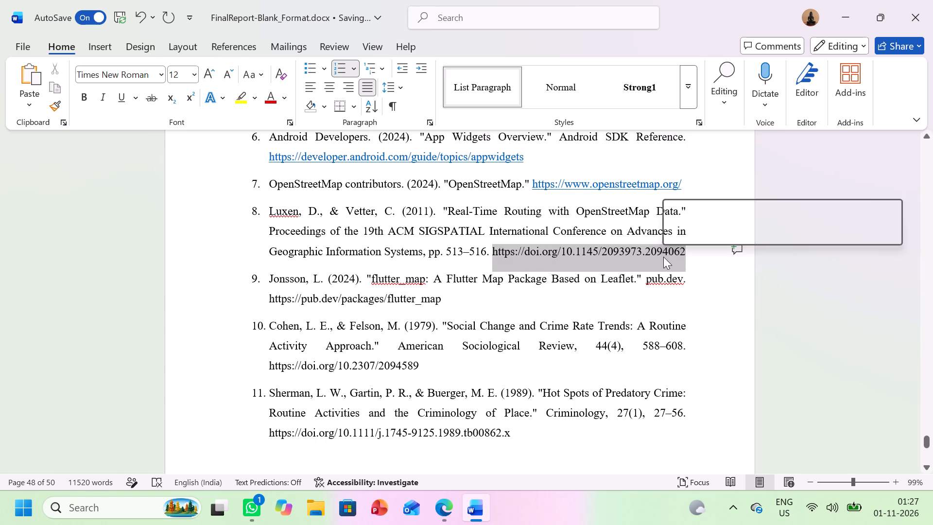
right_click(663, 257)
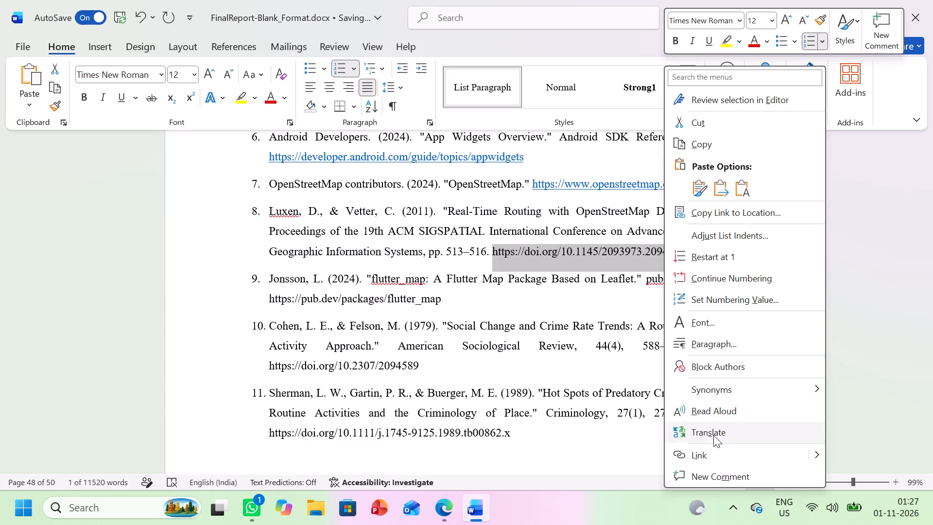
click(711, 450)
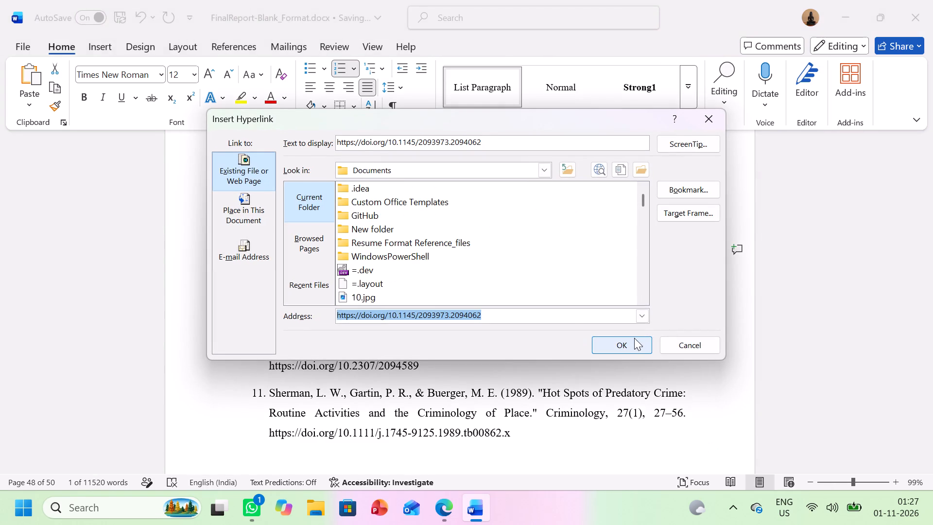
click(633, 337)
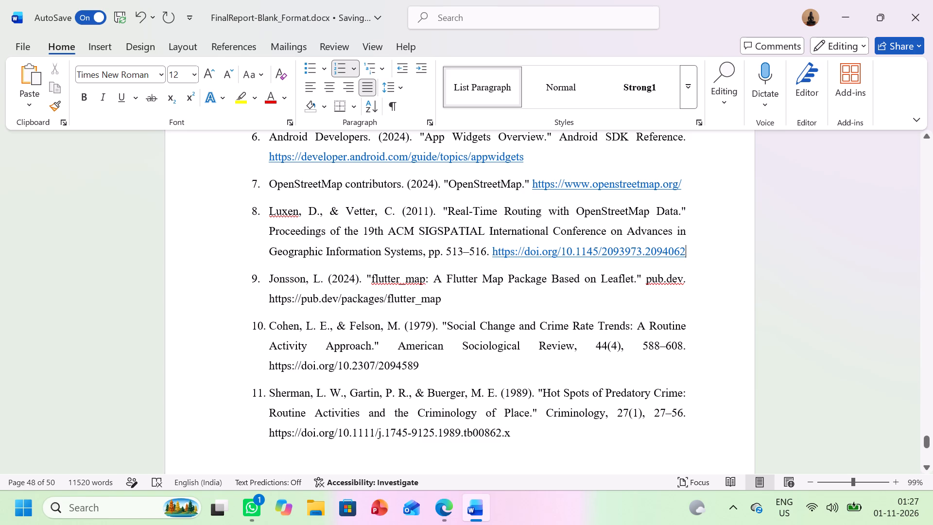
drag(266, 297, 444, 304)
drag(444, 304, 411, 308)
drag(269, 298, 449, 300)
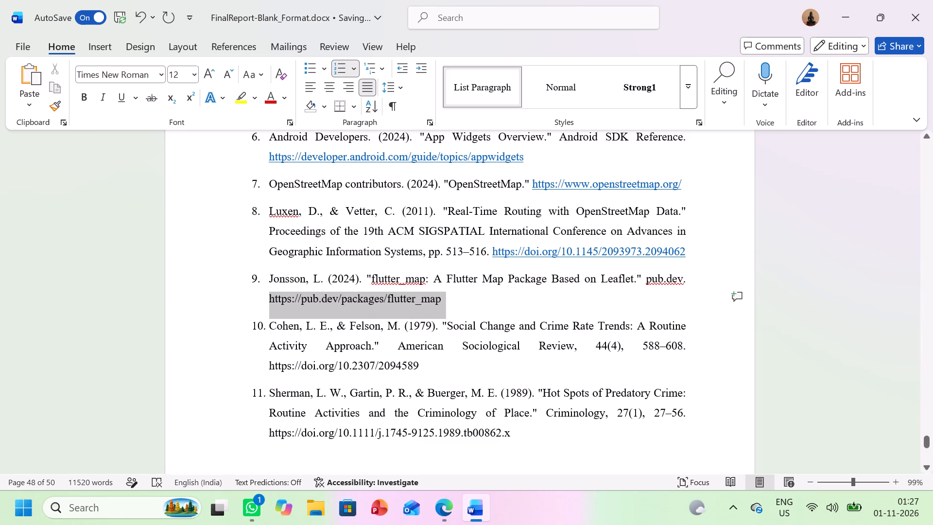
drag(449, 300, 455, 300)
right_click(455, 300)
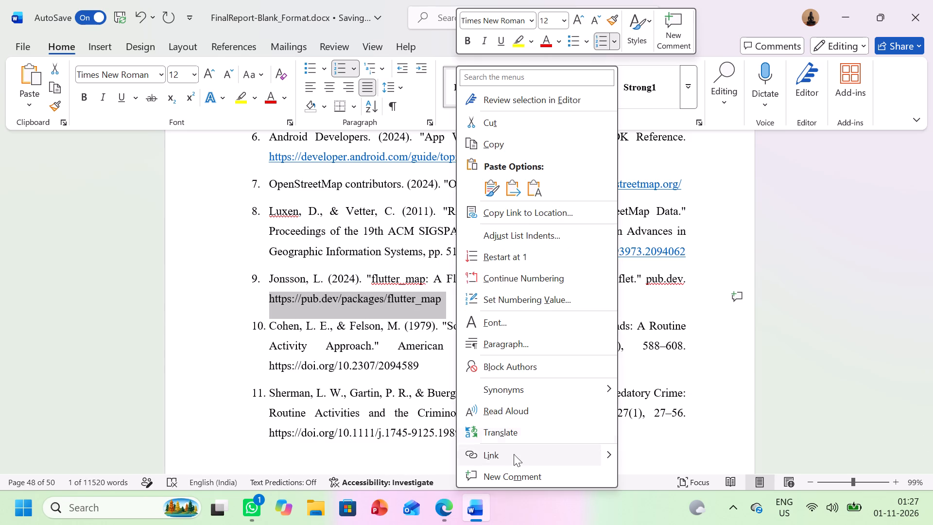
click(513, 457)
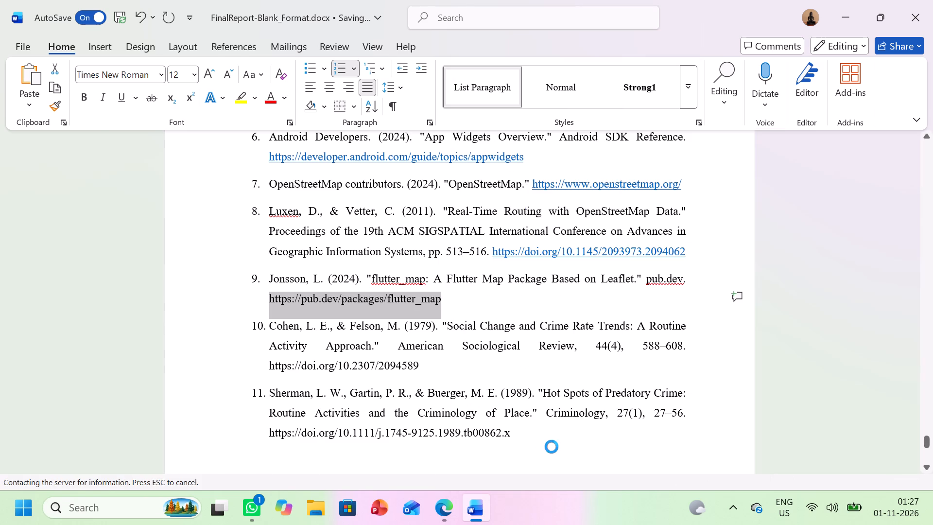
click(627, 335)
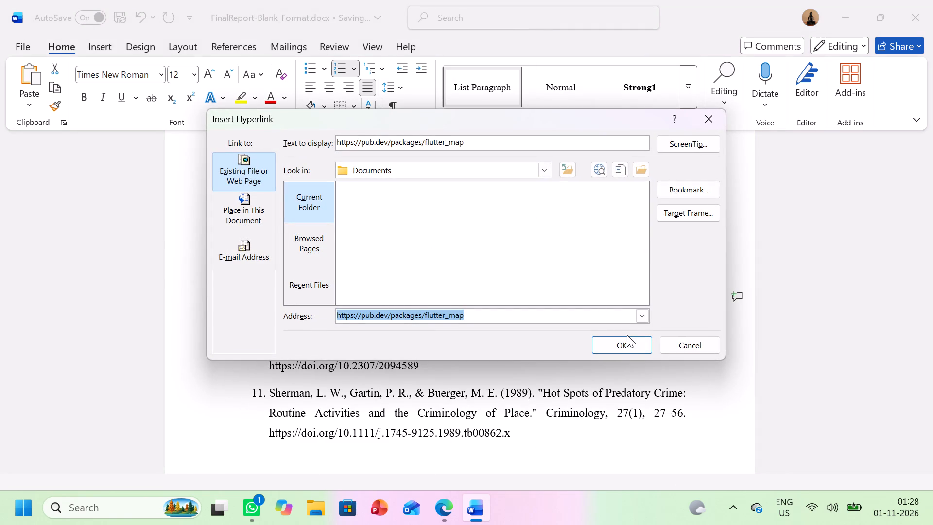
click(617, 349)
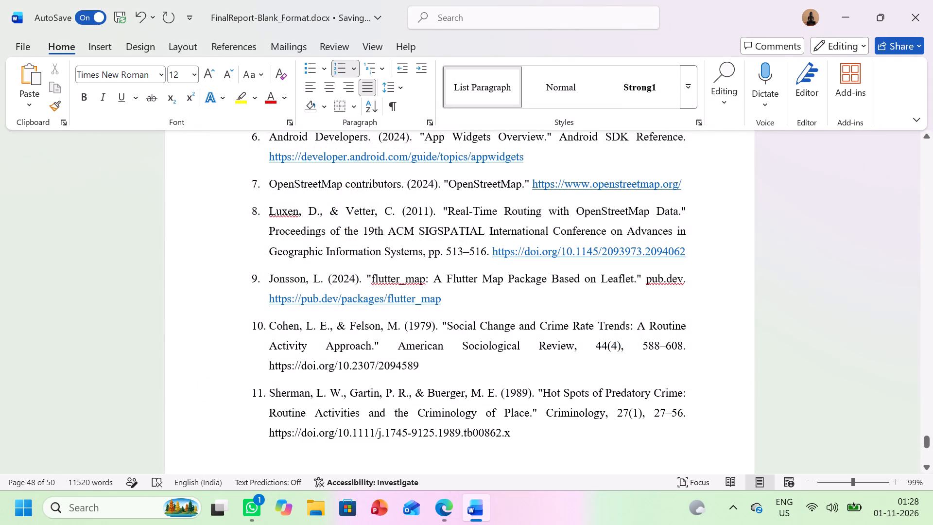
drag(268, 365, 431, 363)
right_click(431, 363)
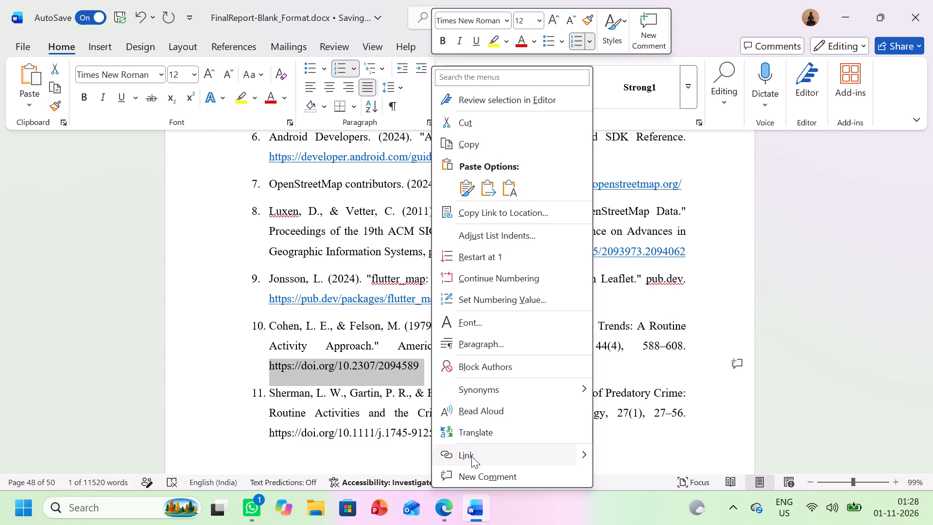
click(471, 456)
click(613, 345)
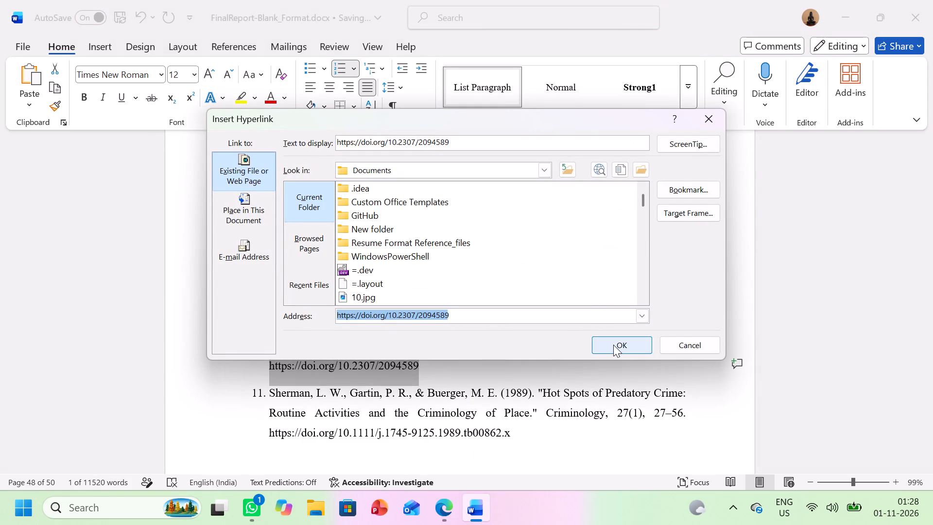
scroll(613, 345, down, 1)
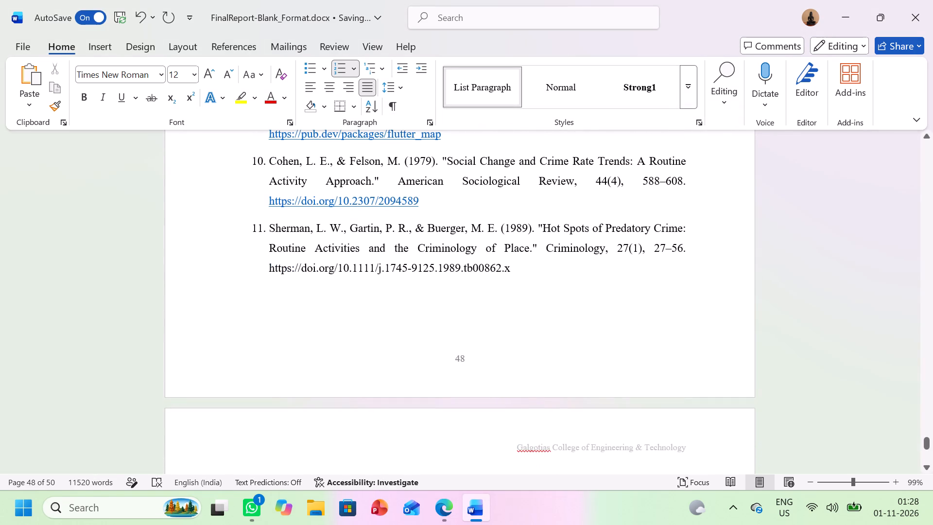
drag(267, 266, 527, 302)
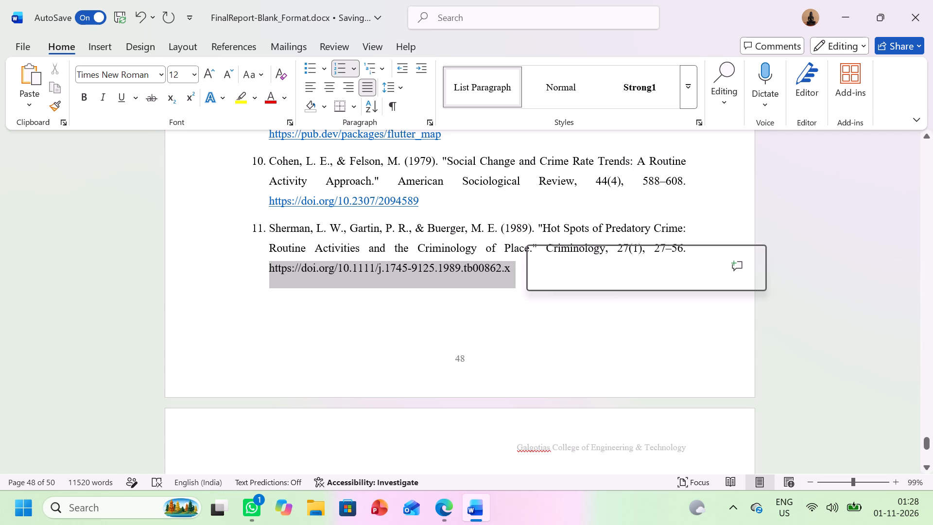
right_click(527, 302)
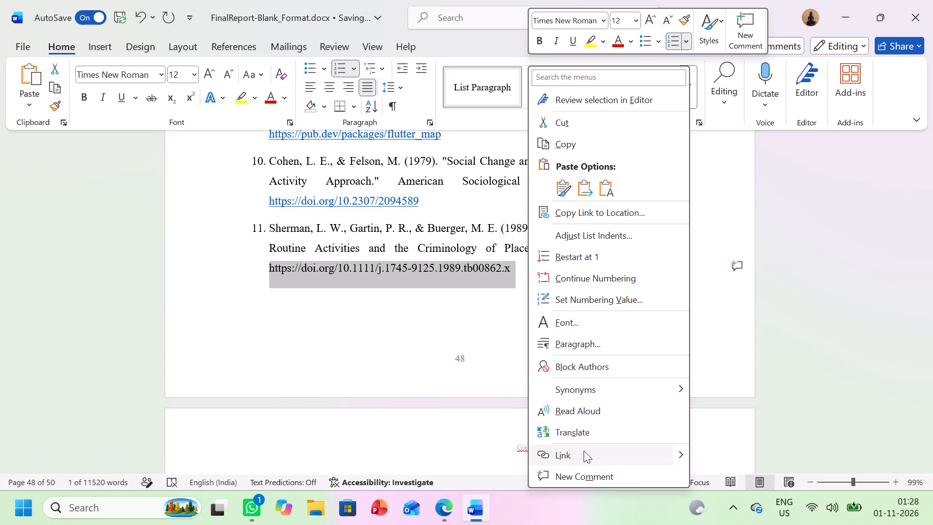
click(584, 451)
click(604, 349)
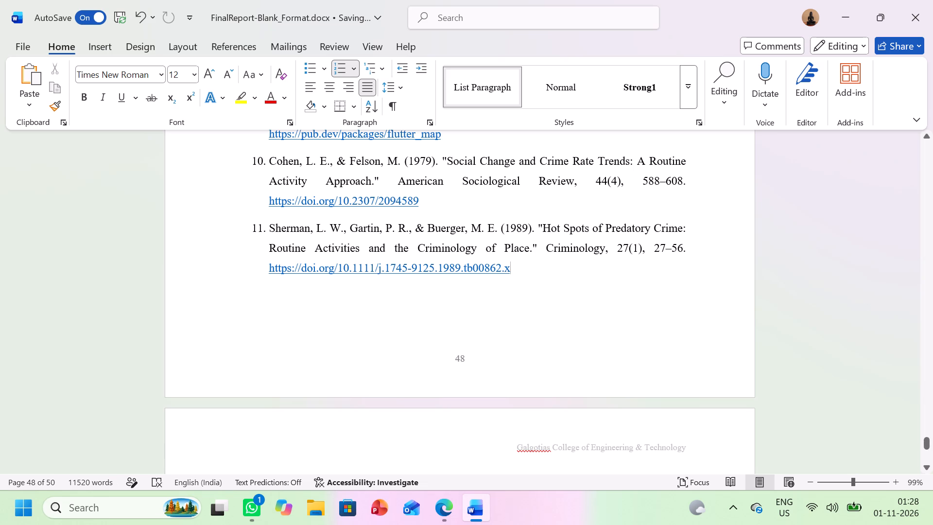
scroll(609, 350, down, 4)
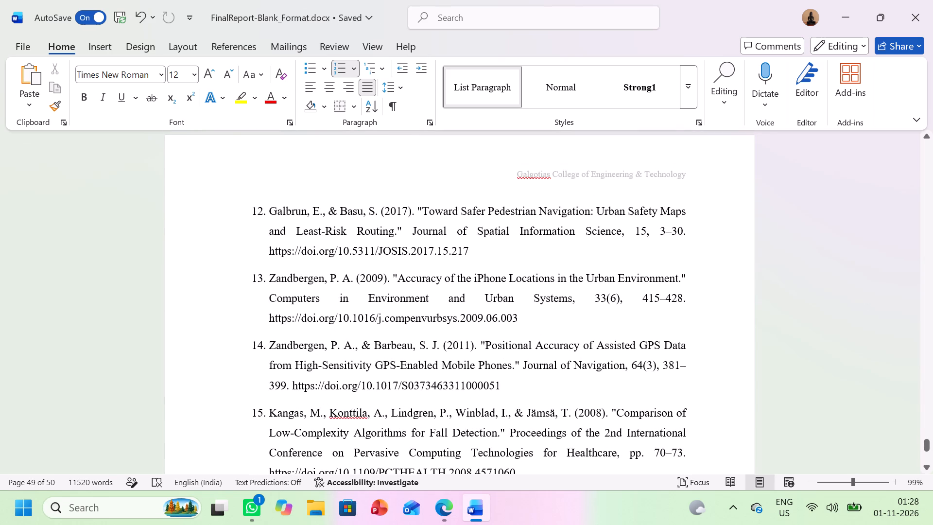
drag(267, 250, 495, 254)
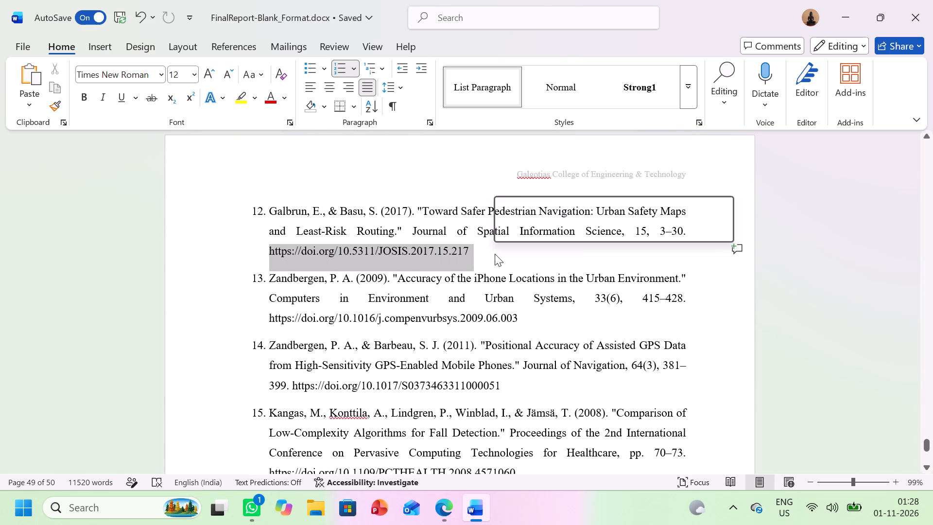
right_click(495, 254)
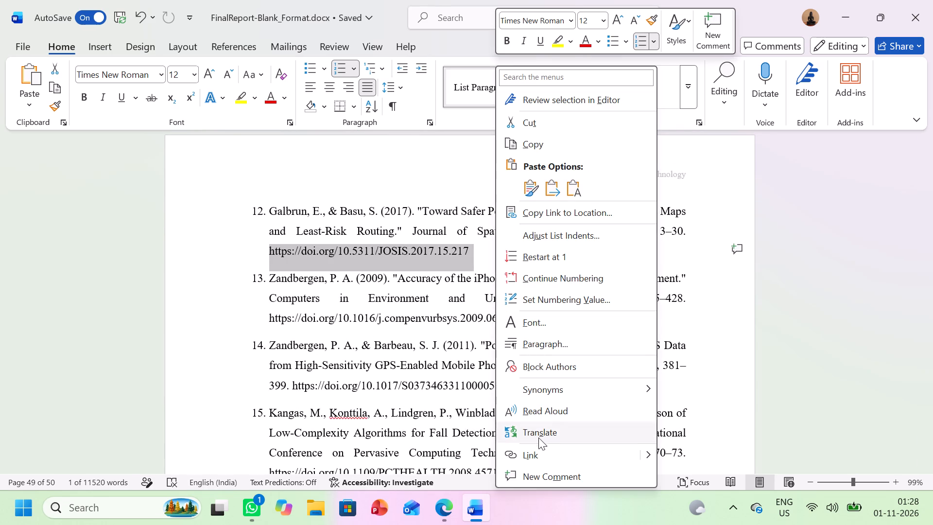
click(538, 456)
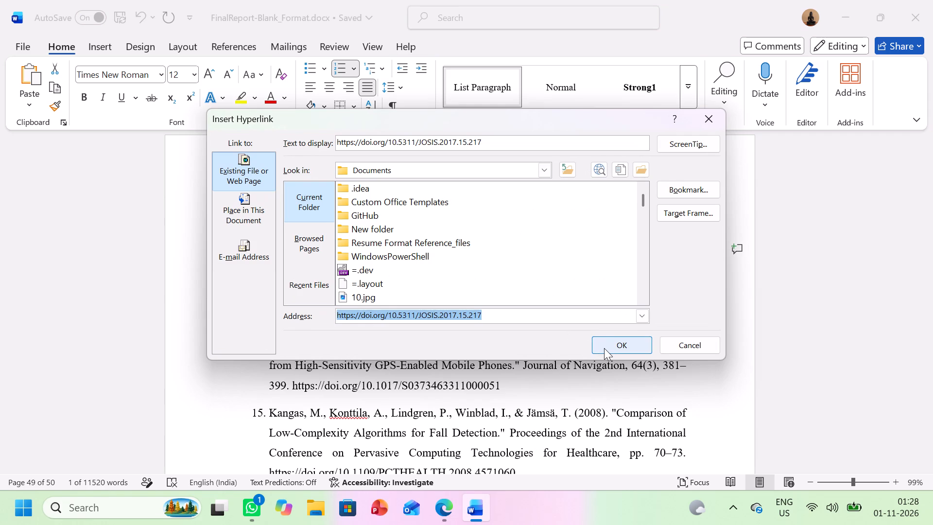
click(604, 348)
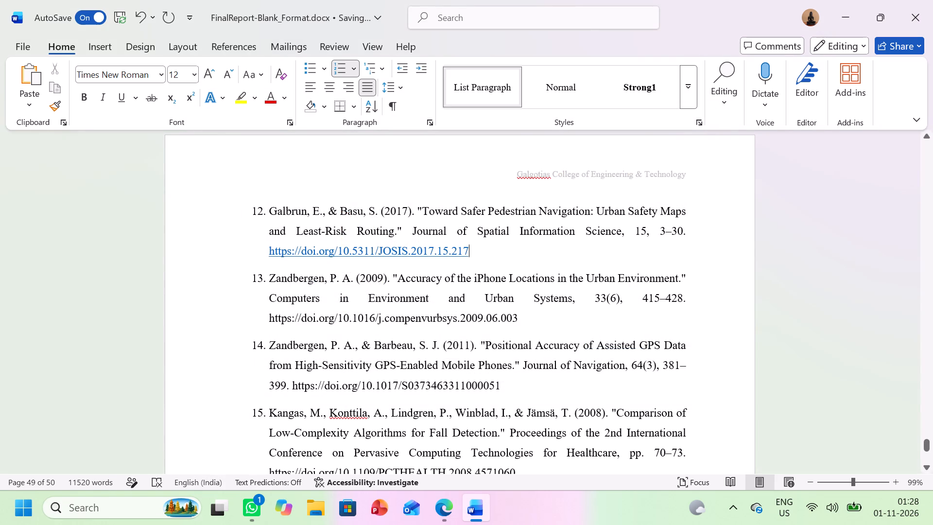
drag(267, 317, 484, 317)
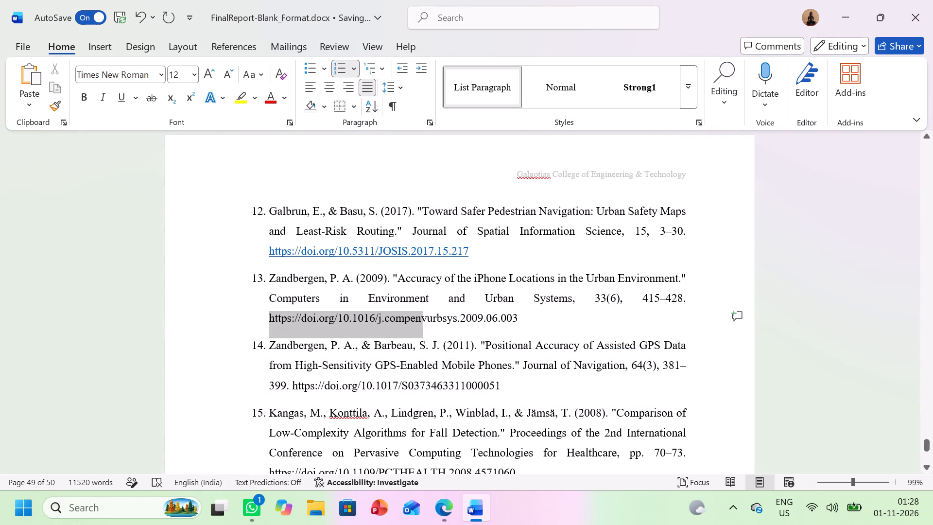
drag(484, 317, 531, 315)
right_click(531, 315)
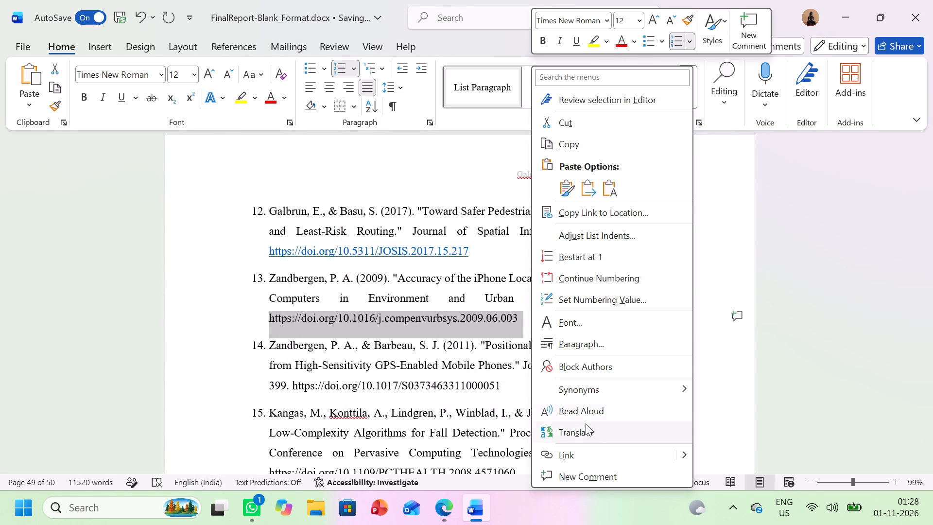
click(580, 455)
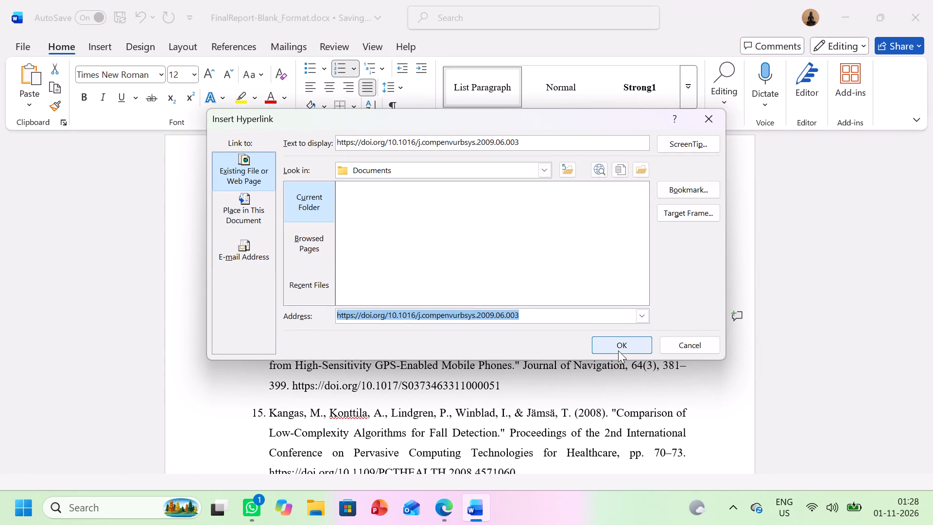
click(618, 350)
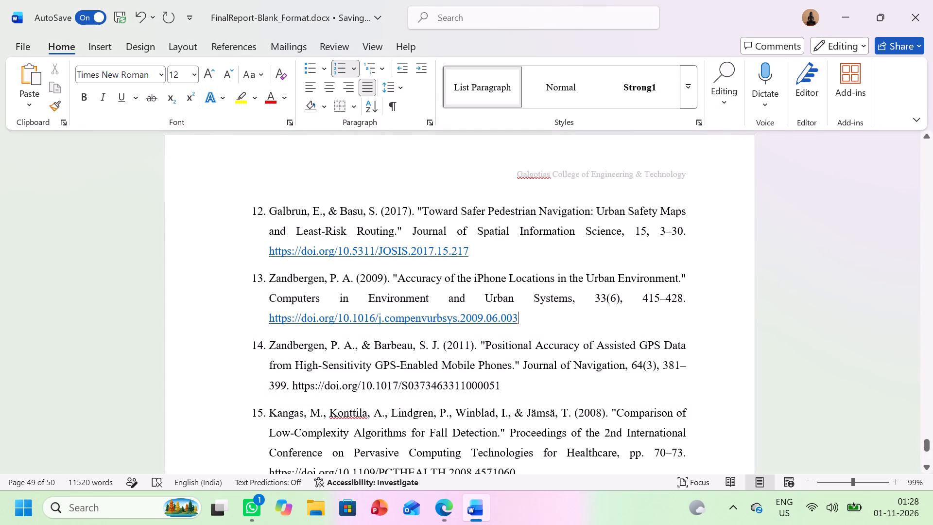
drag(268, 381, 519, 383)
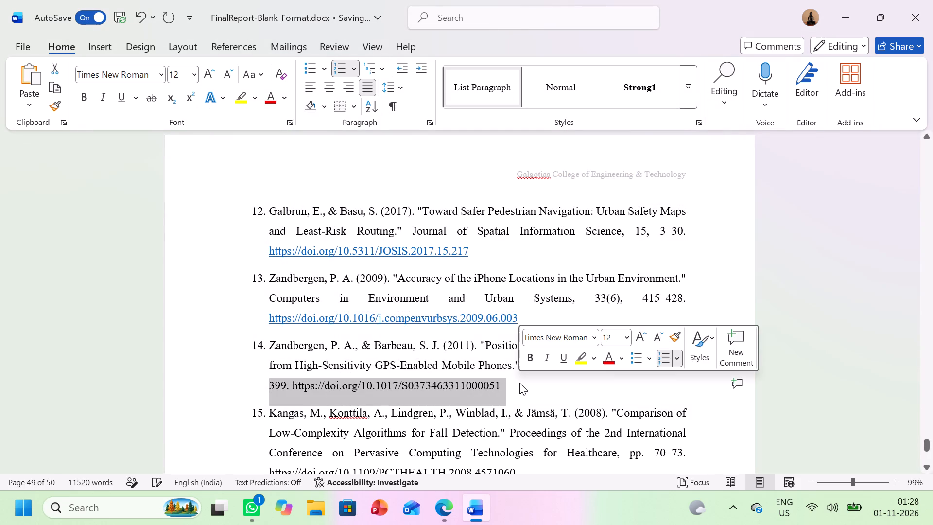
right_click(519, 383)
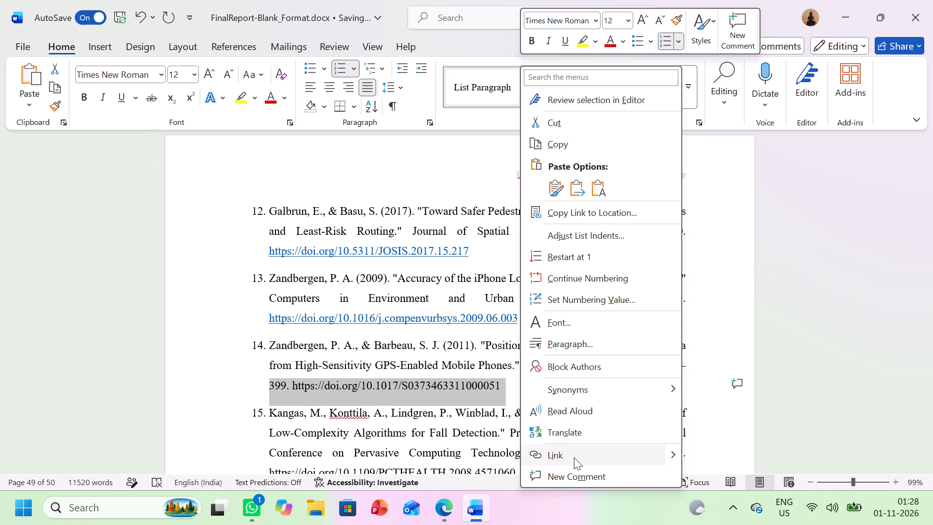
click(571, 457)
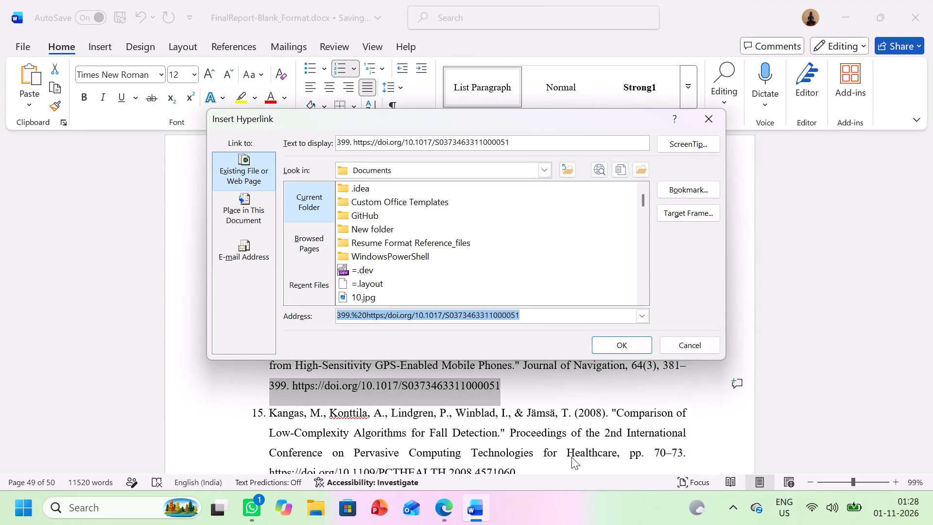
click(613, 350)
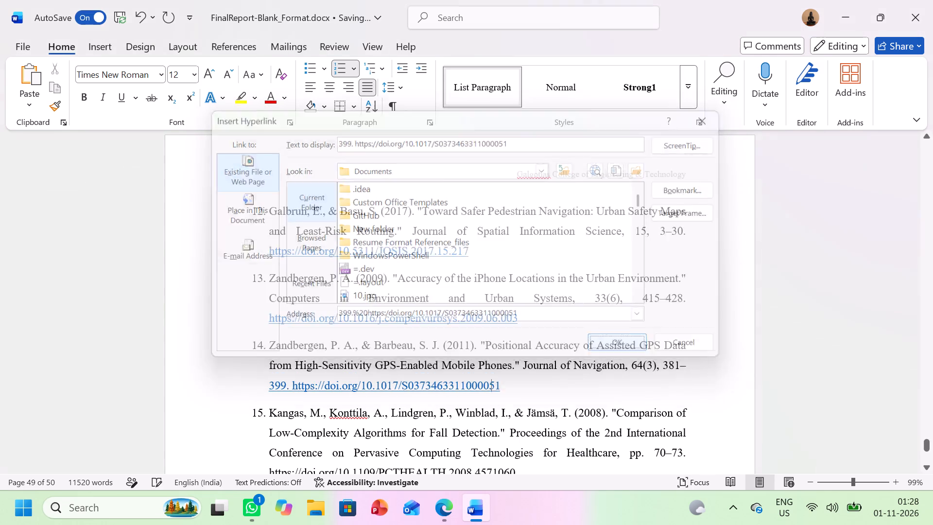
scroll(613, 350, down, 1)
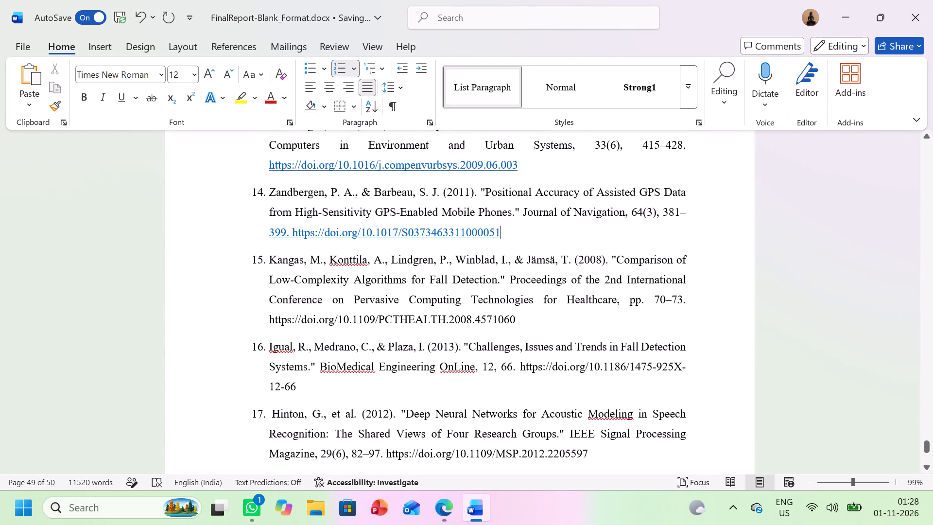
click(267, 317)
drag(267, 317, 296, 322)
drag(296, 322, 521, 324)
right_click(521, 324)
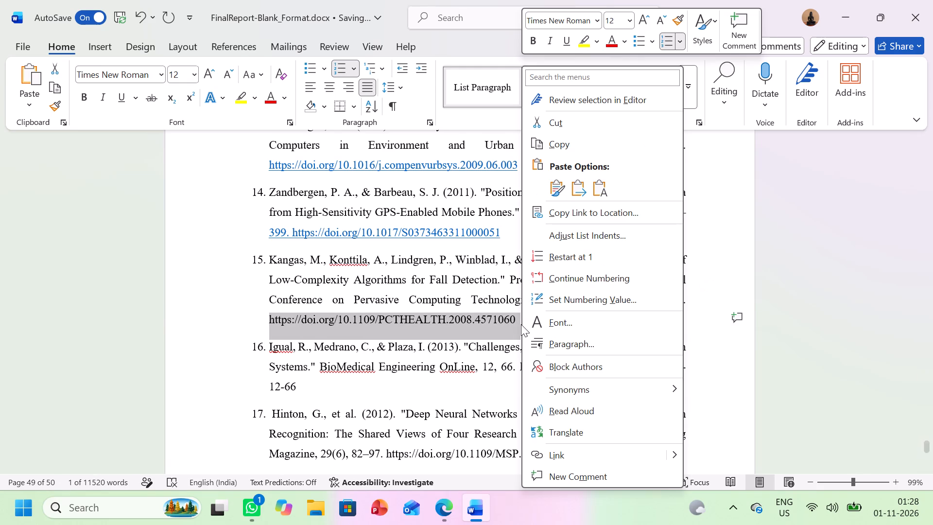
click(561, 450)
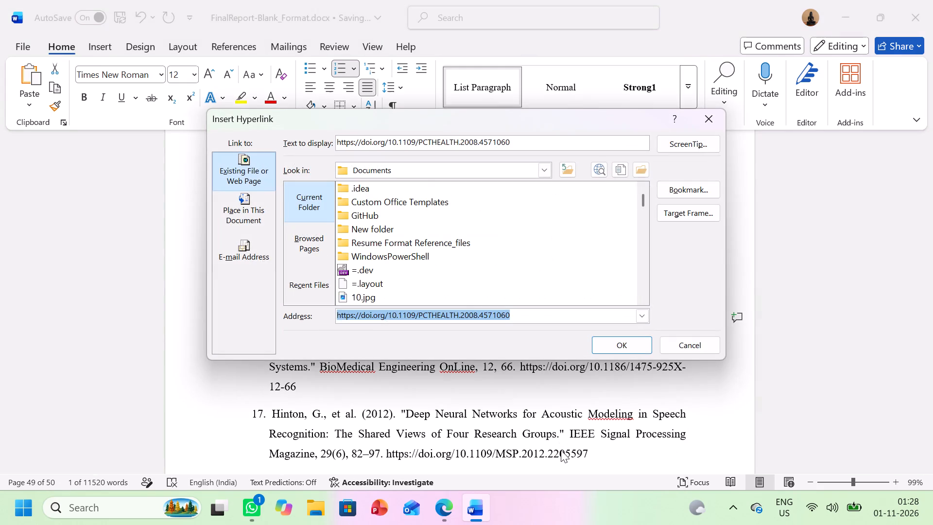
click(635, 334)
click(634, 345)
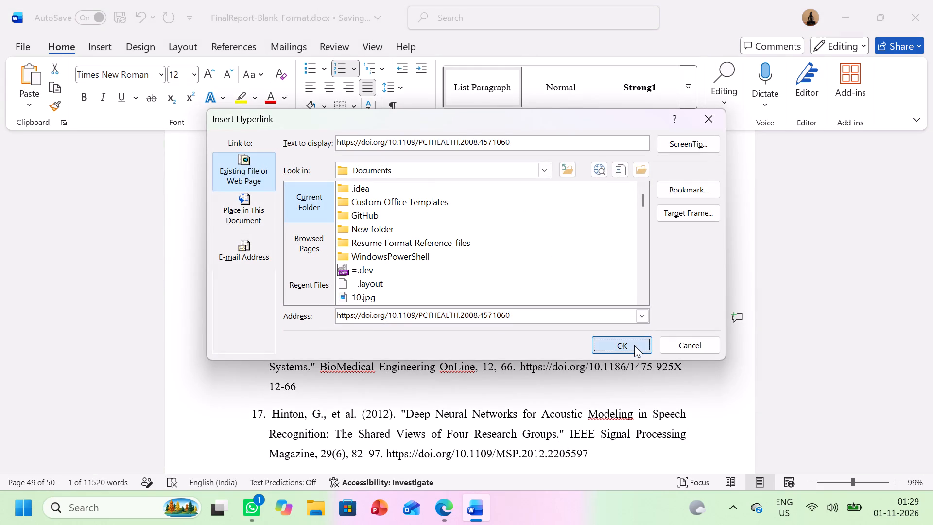
scroll(557, 364, down, 1)
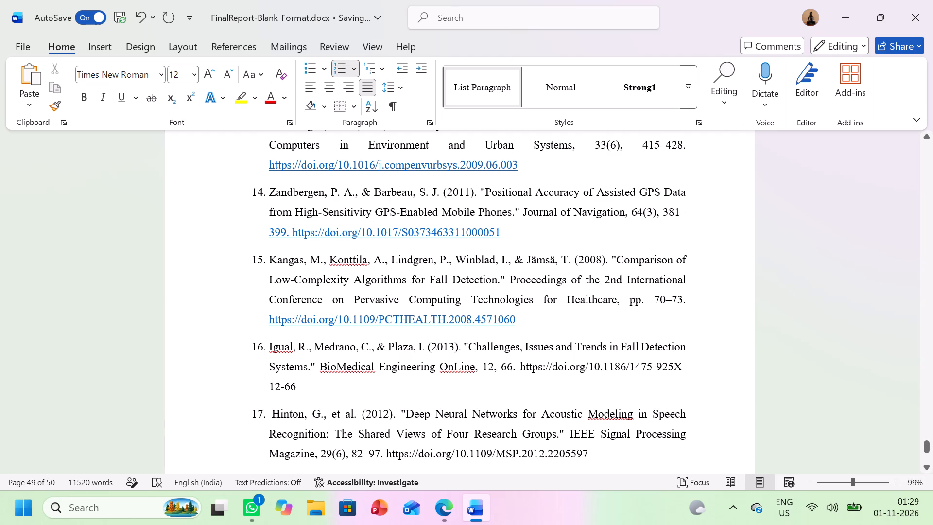
drag(519, 366, 635, 395)
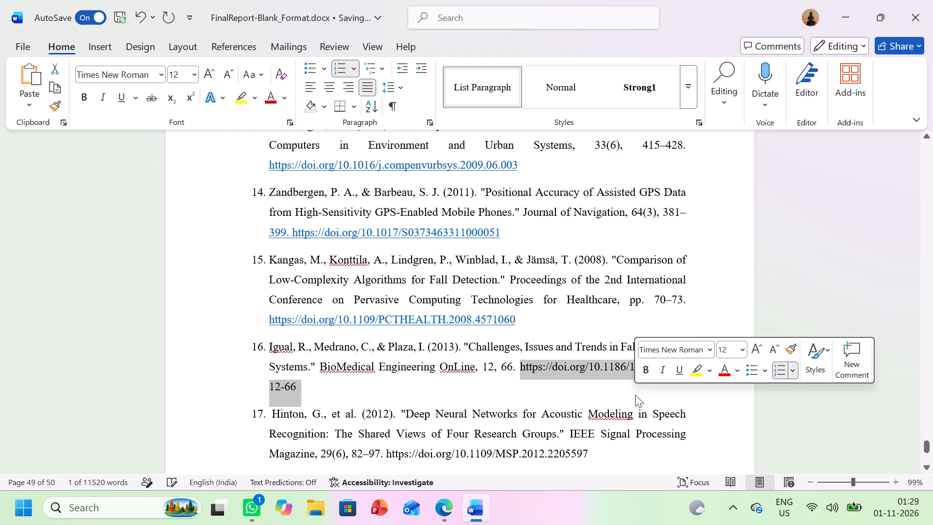
right_click(635, 395)
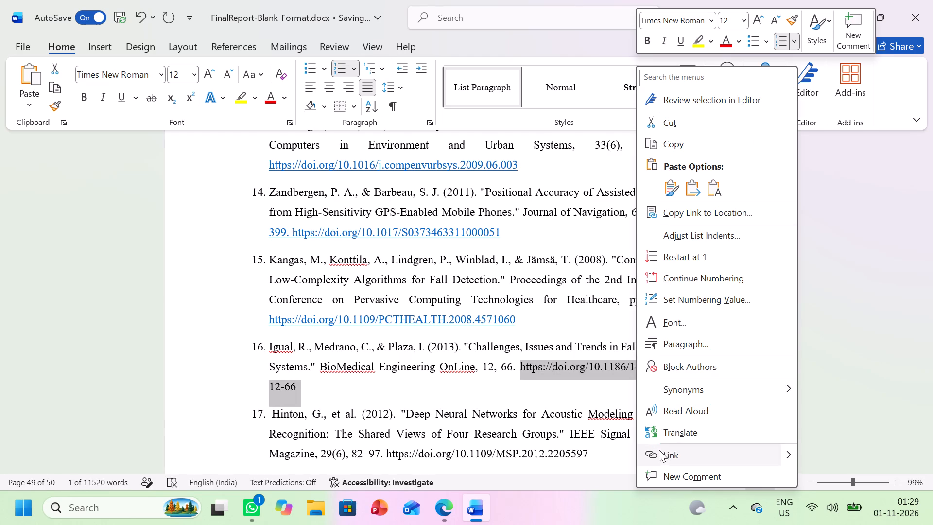
click(659, 451)
click(630, 339)
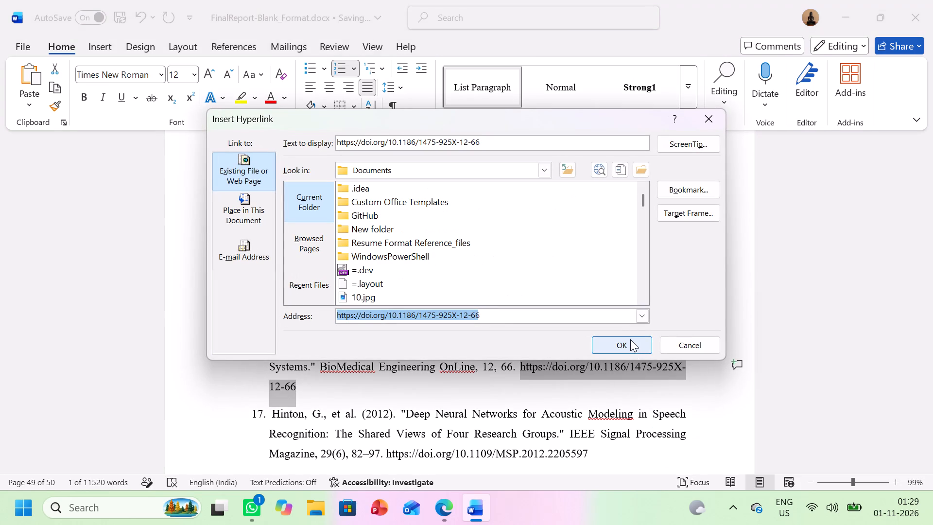
scroll(597, 363, down, 1)
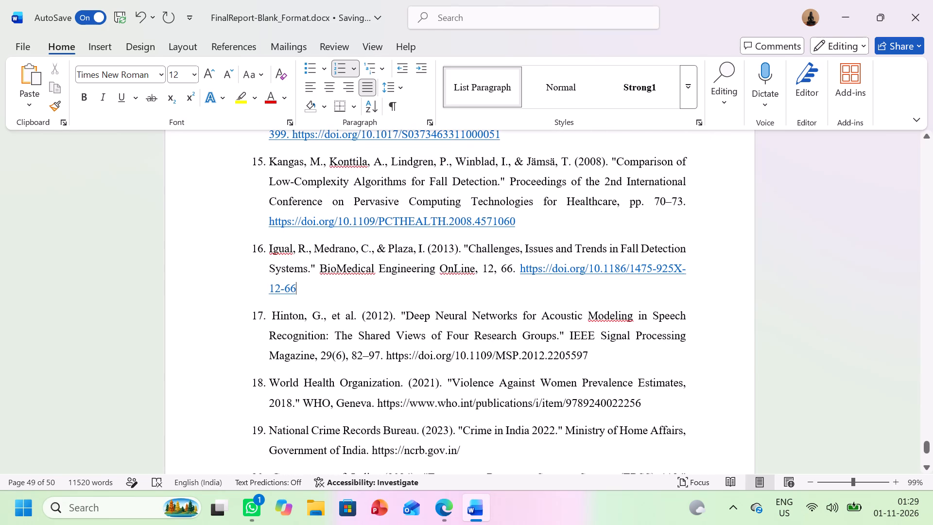
drag(385, 355, 612, 358)
right_click(612, 358)
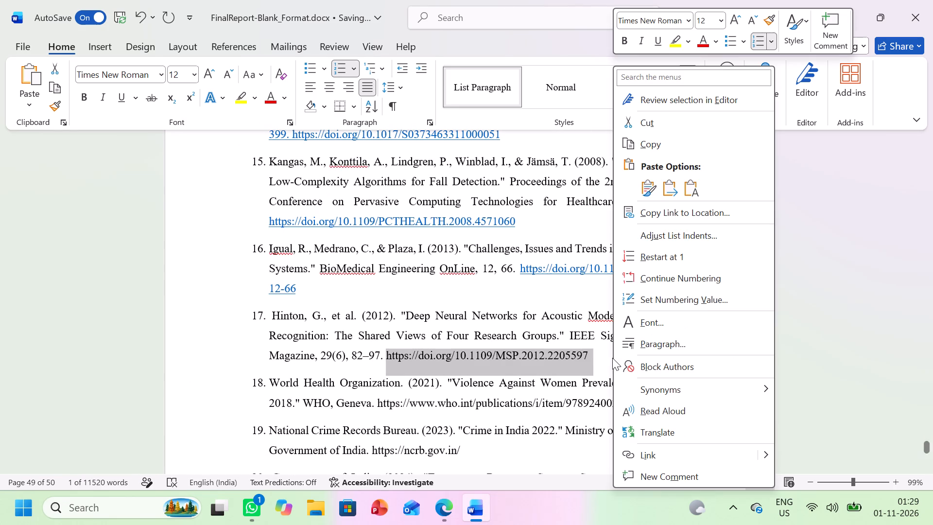
click(647, 455)
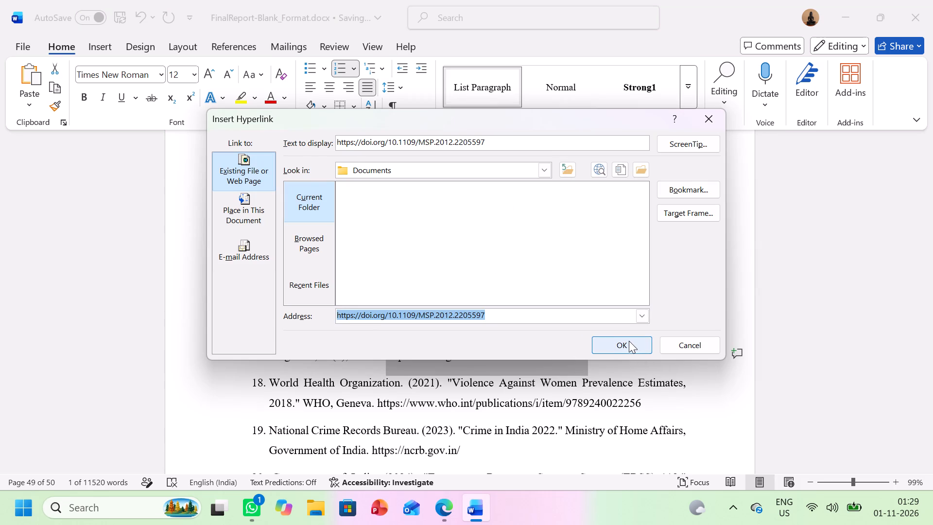
click(629, 341)
scroll(629, 341, down, 1)
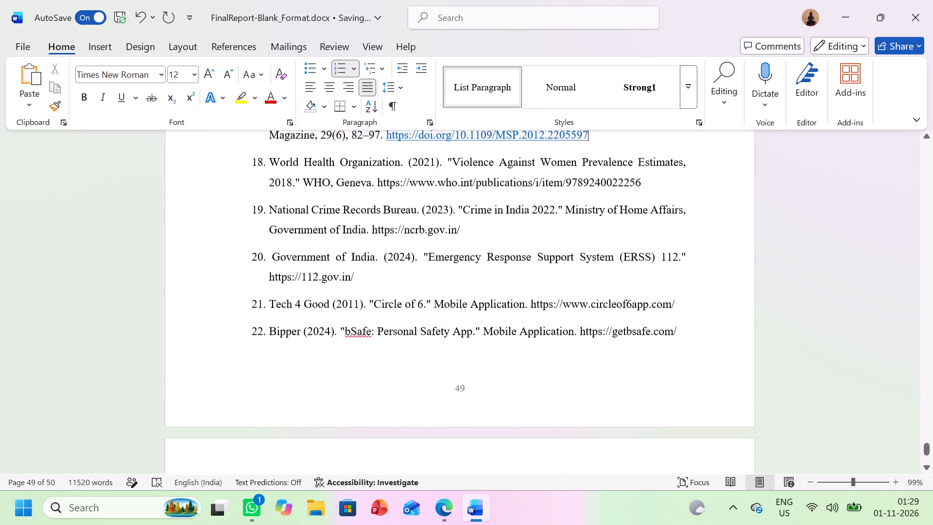
scroll(629, 341, down, 1)
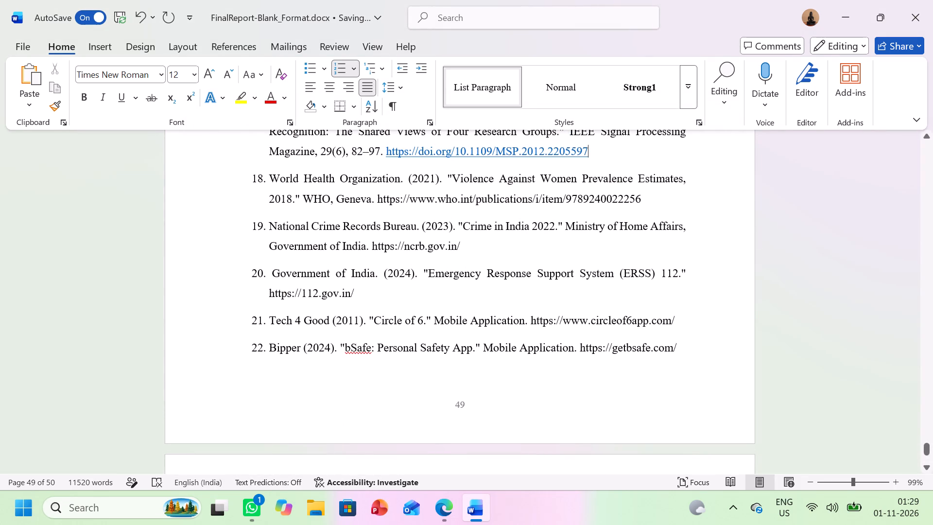
drag(378, 198, 636, 200)
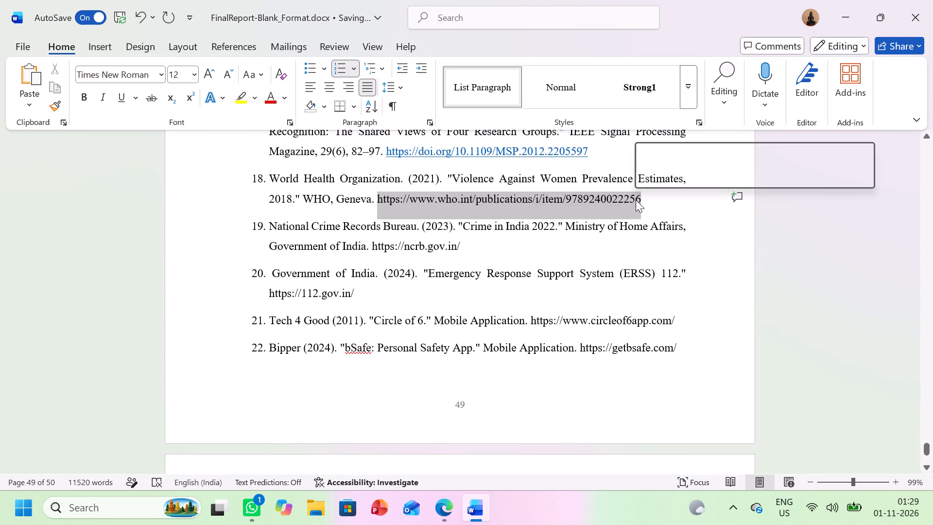
right_click(636, 200)
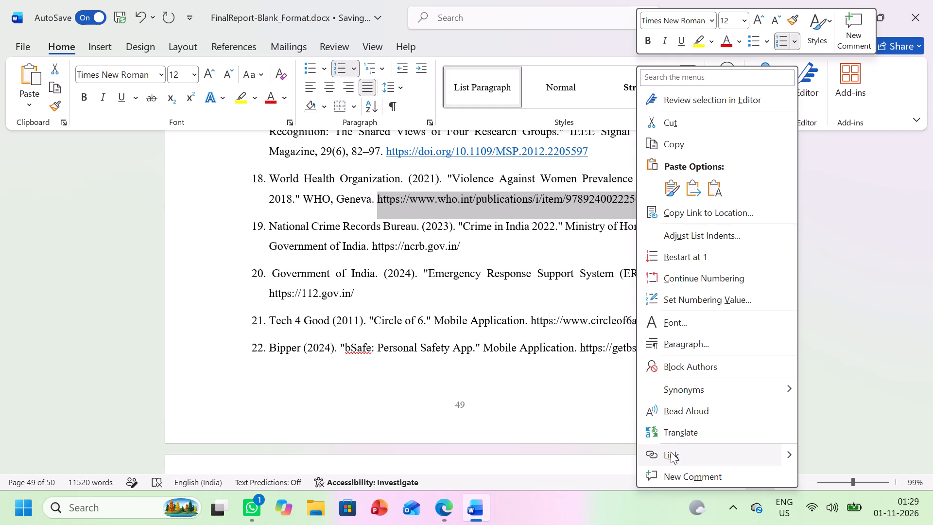
click(671, 452)
click(623, 344)
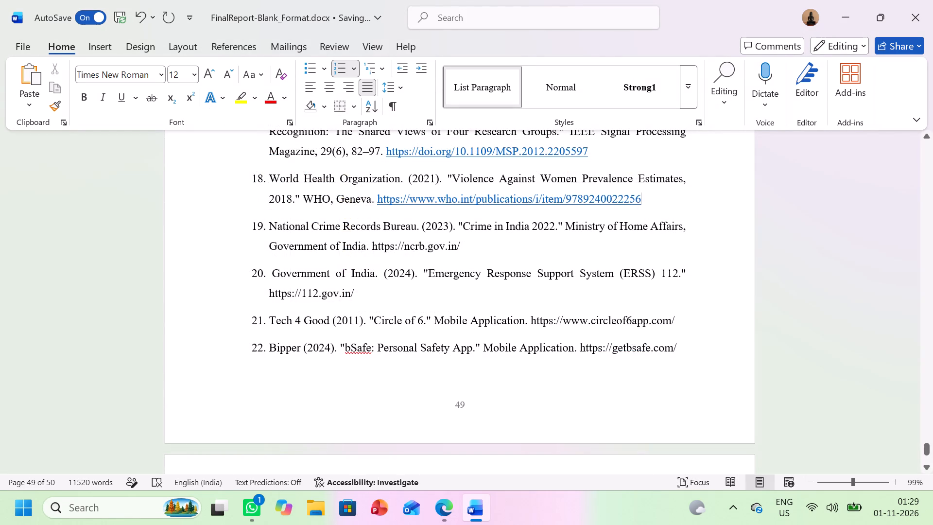
drag(267, 294, 367, 294)
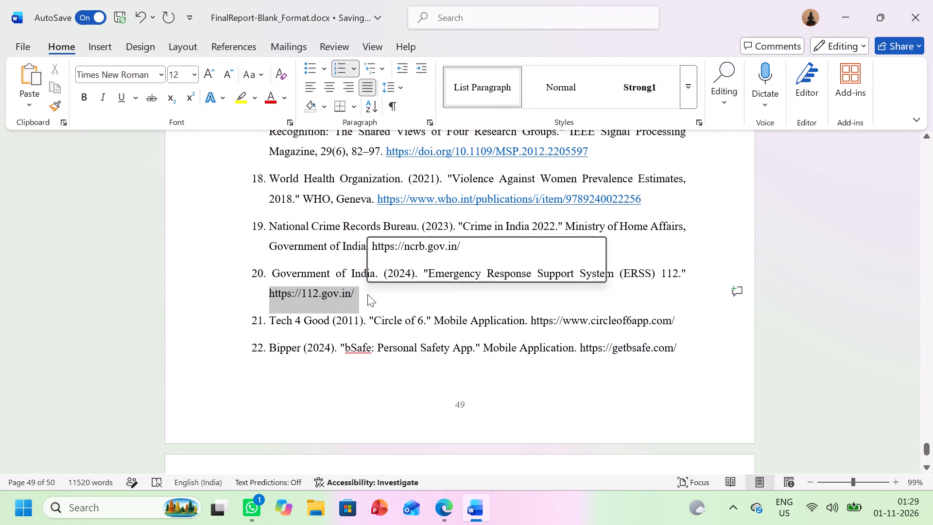
right_click(367, 294)
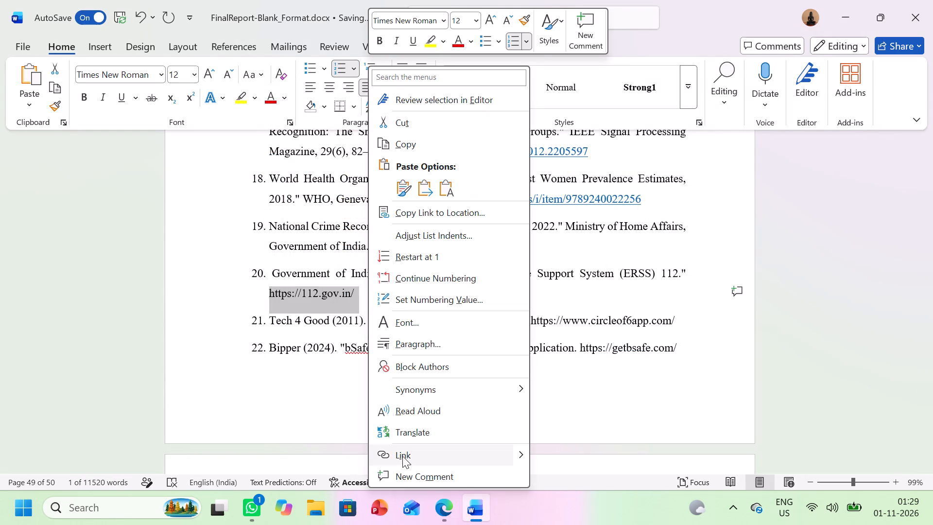
click(402, 455)
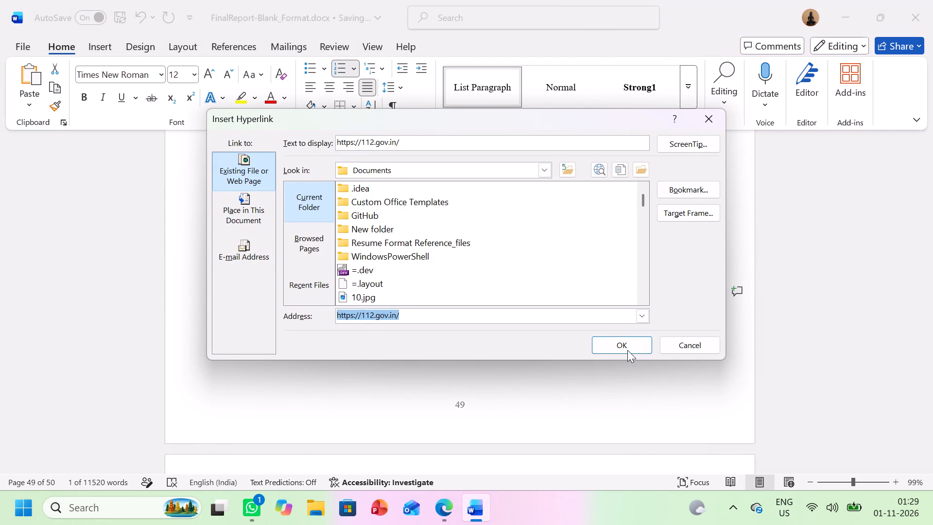
click(627, 350)
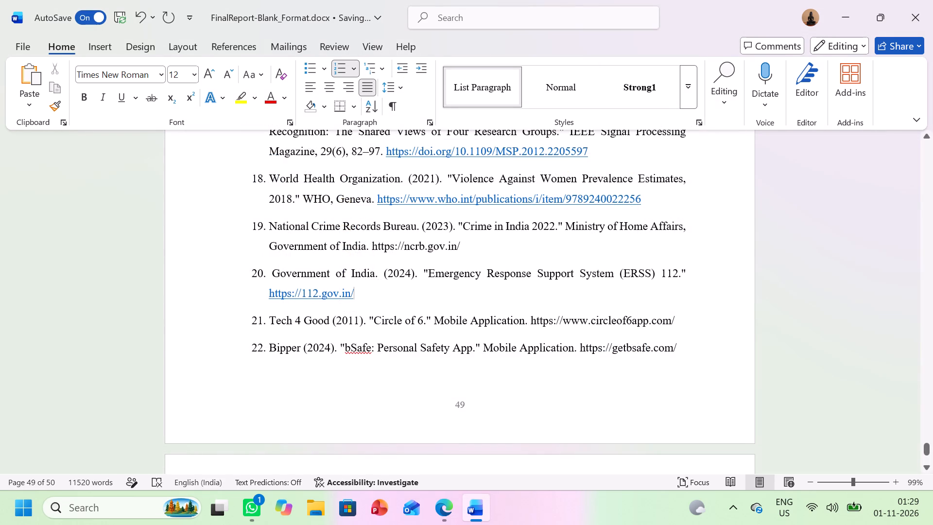
drag(531, 319, 690, 332)
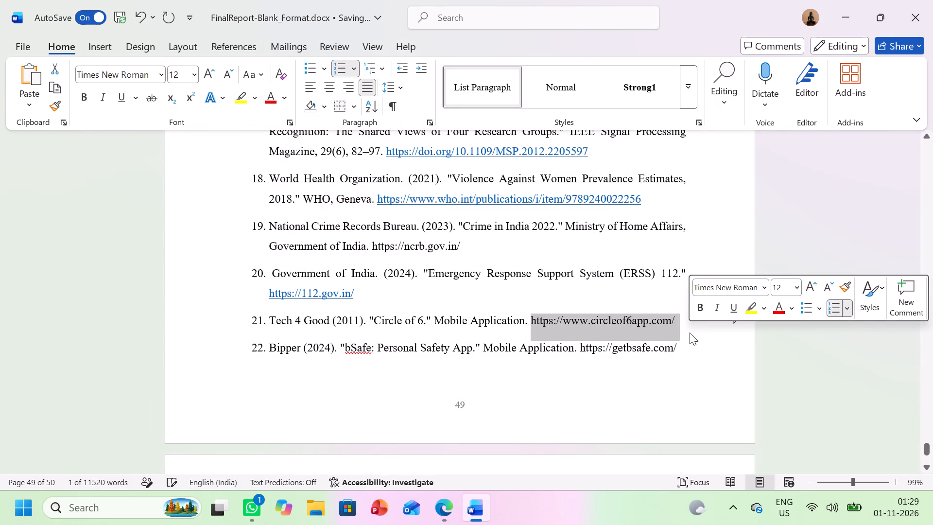
click(690, 332)
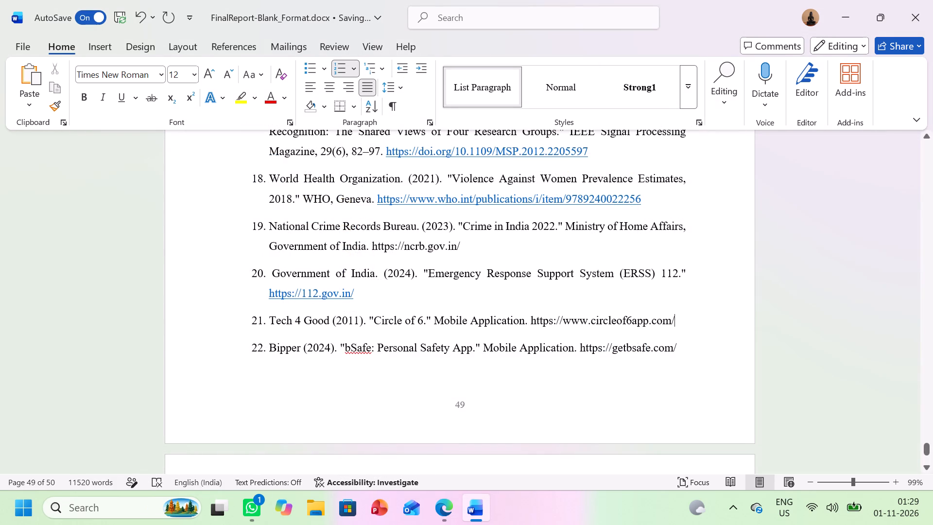
drag(531, 318, 682, 304)
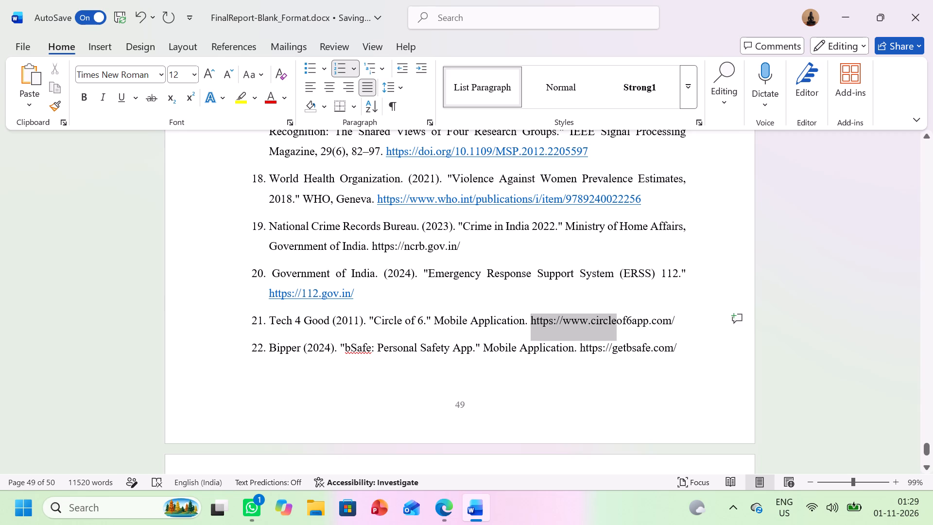
drag(682, 304, 698, 328)
click(698, 328)
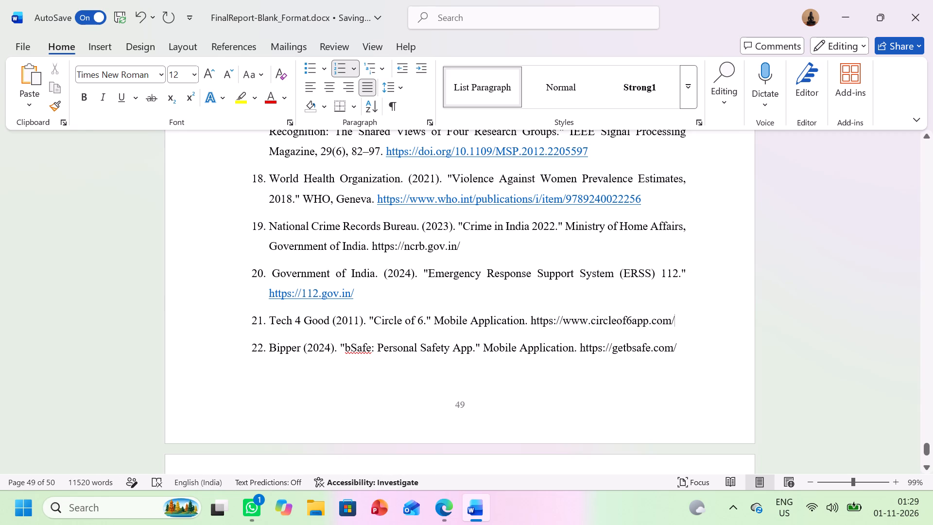
drag(530, 317, 680, 319)
right_click(680, 319)
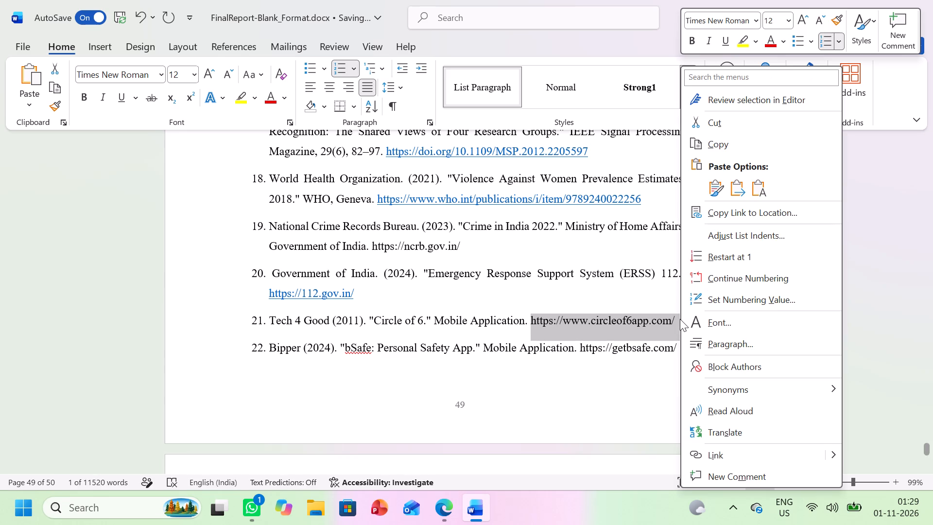
click(718, 452)
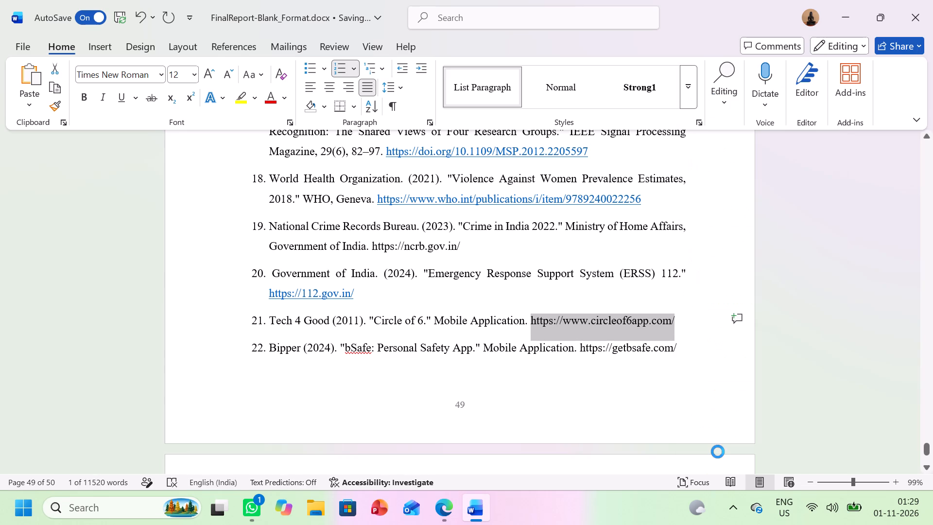
click(639, 347)
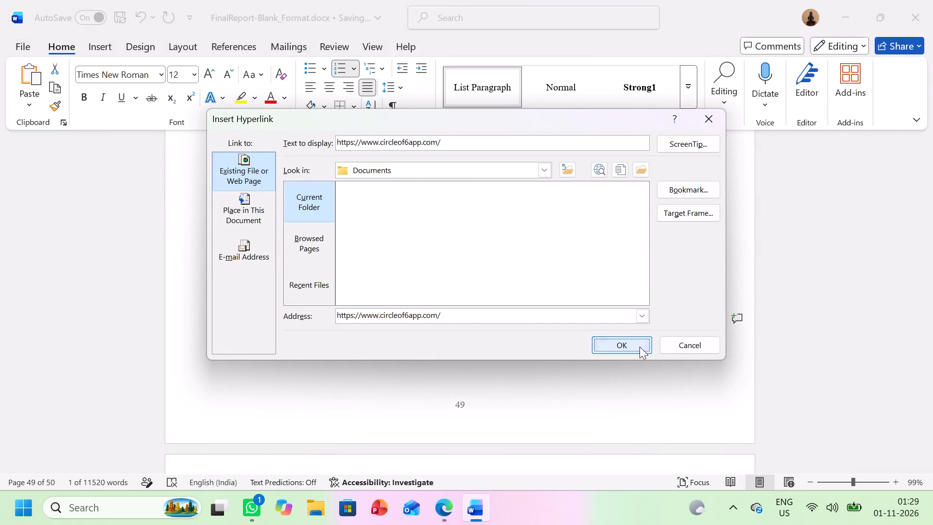
ctrl+scroll(495, 364, down, 1)
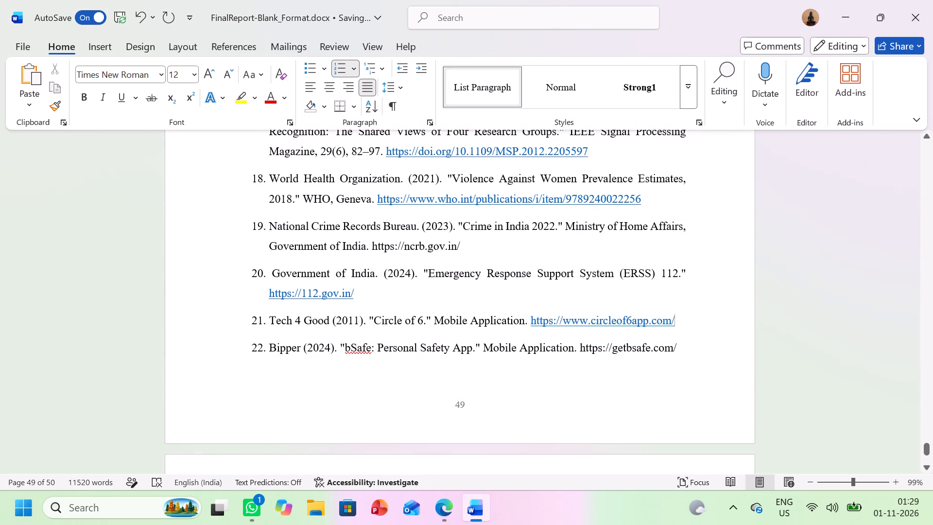
ctrl+scroll(495, 364, down, 1)
ctrl+scroll(495, 364, up, 1)
ctrl+scroll(495, 364, down, 1)
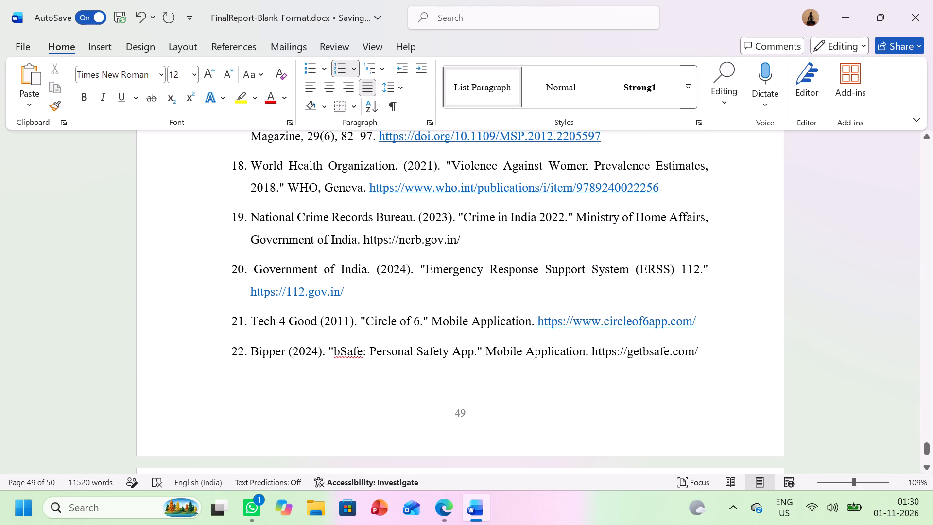
drag(591, 346, 713, 356)
right_click(713, 356)
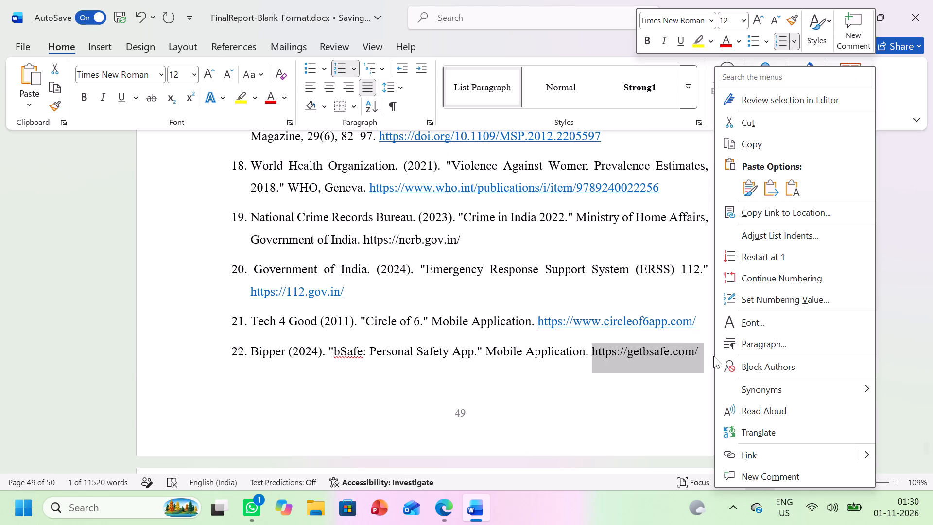
click(740, 457)
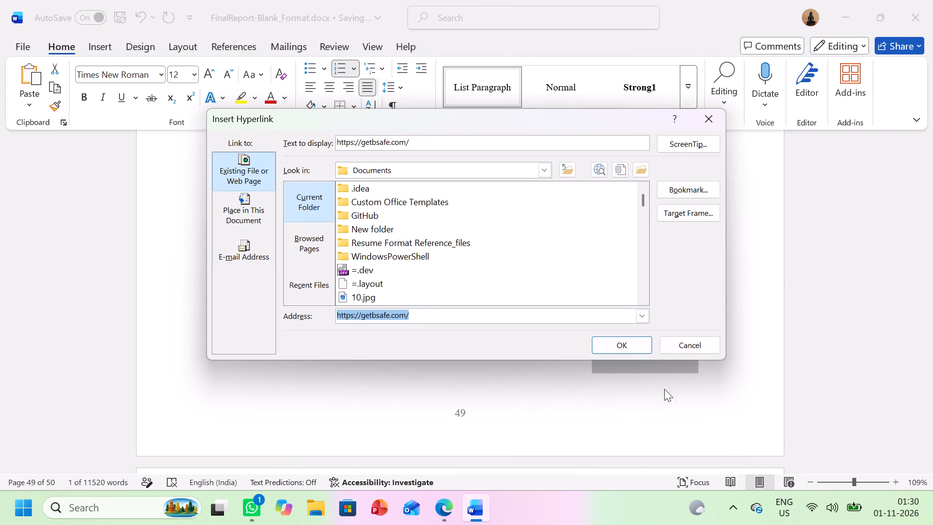
click(633, 346)
scroll(582, 402, down, 1)
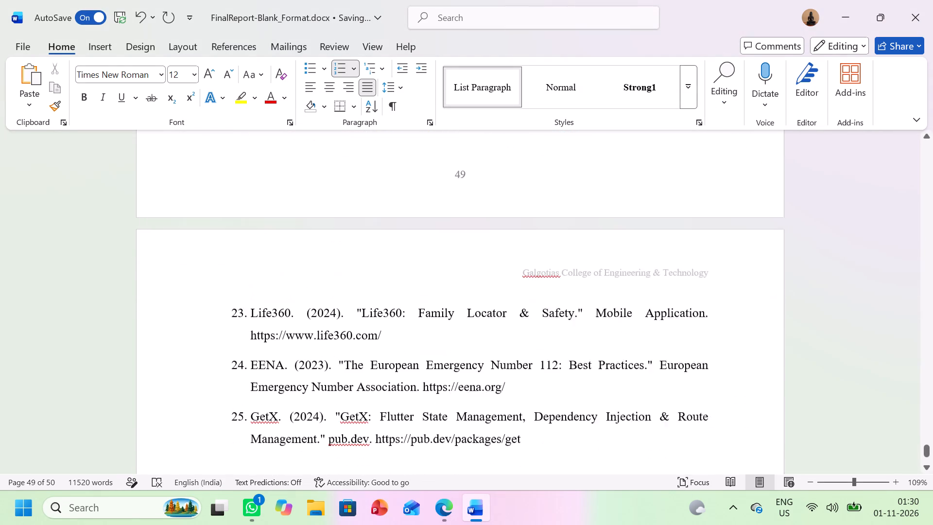
scroll(582, 402, down, 1)
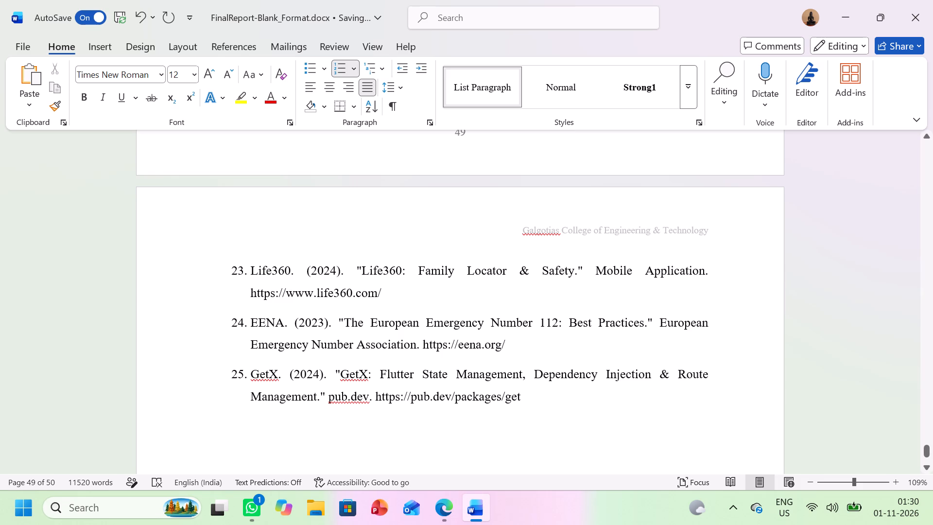
drag(248, 292, 389, 296)
right_click(389, 296)
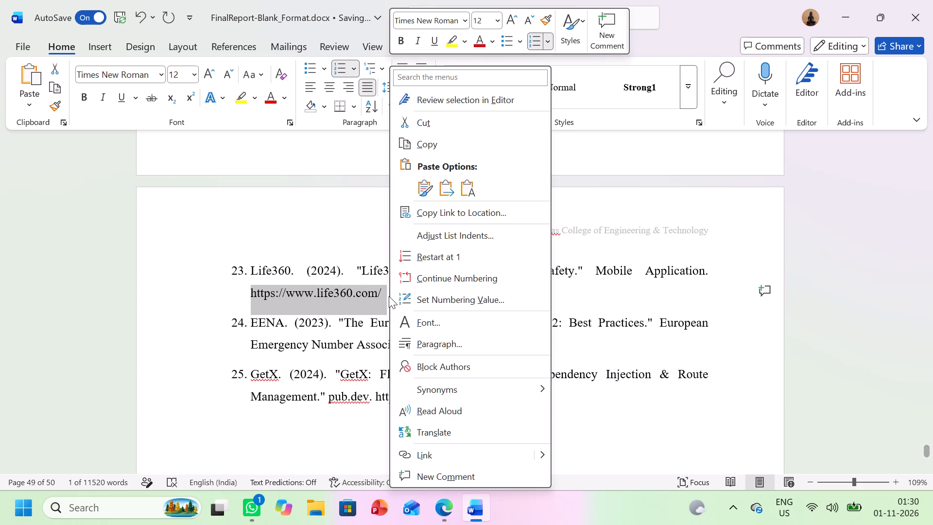
click(426, 458)
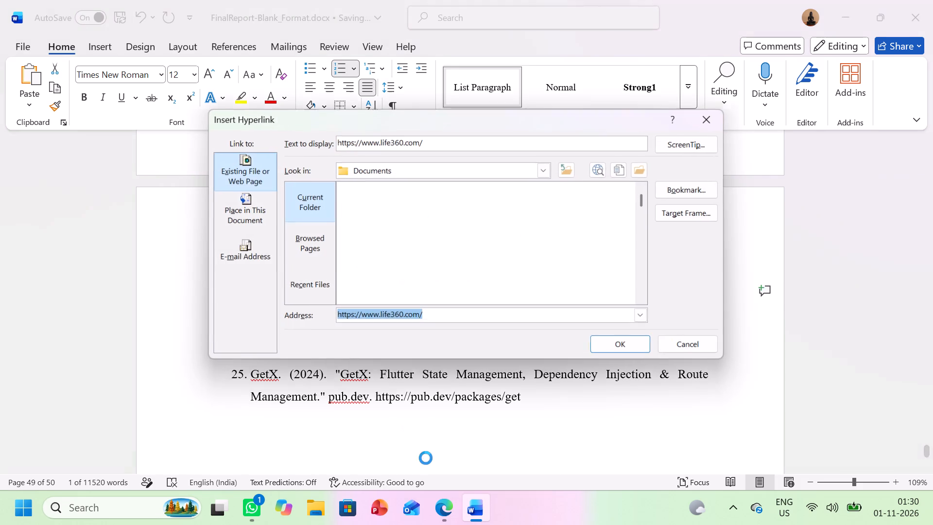
click(630, 347)
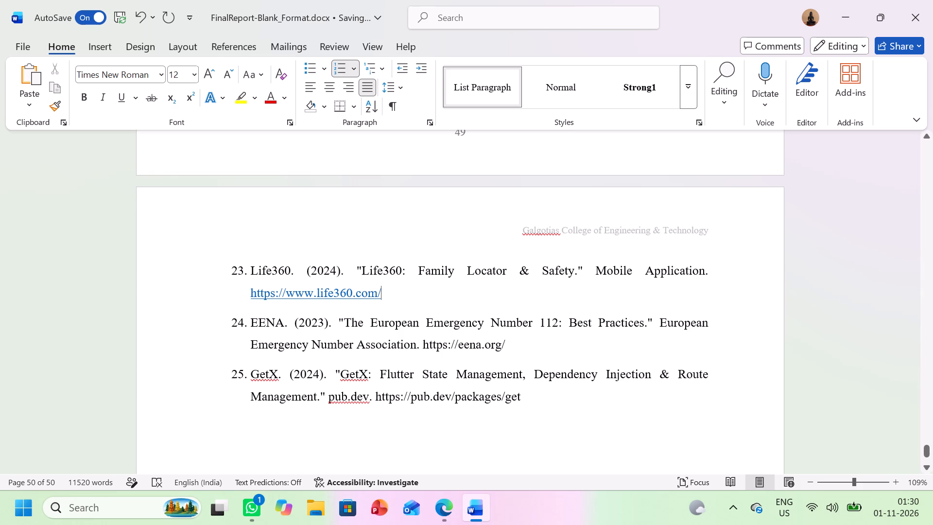
drag(425, 344, 517, 350)
right_click(517, 350)
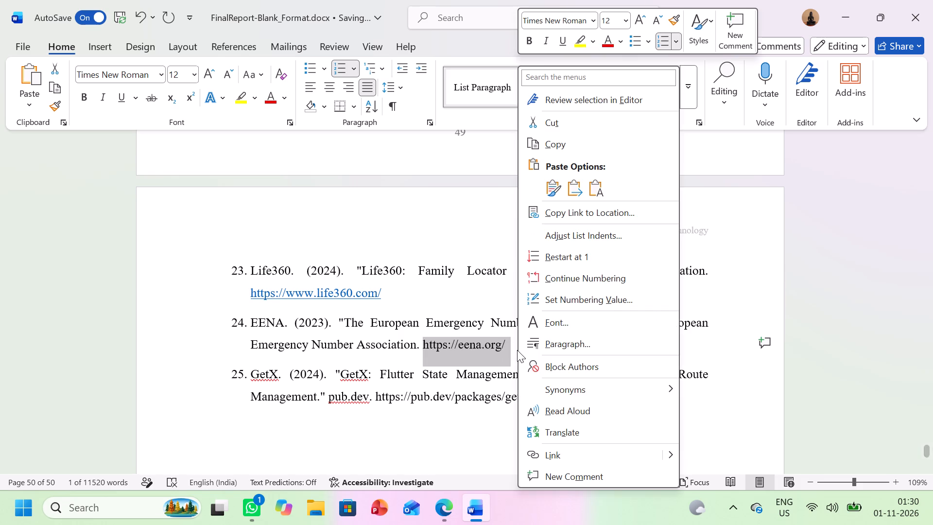
click(540, 449)
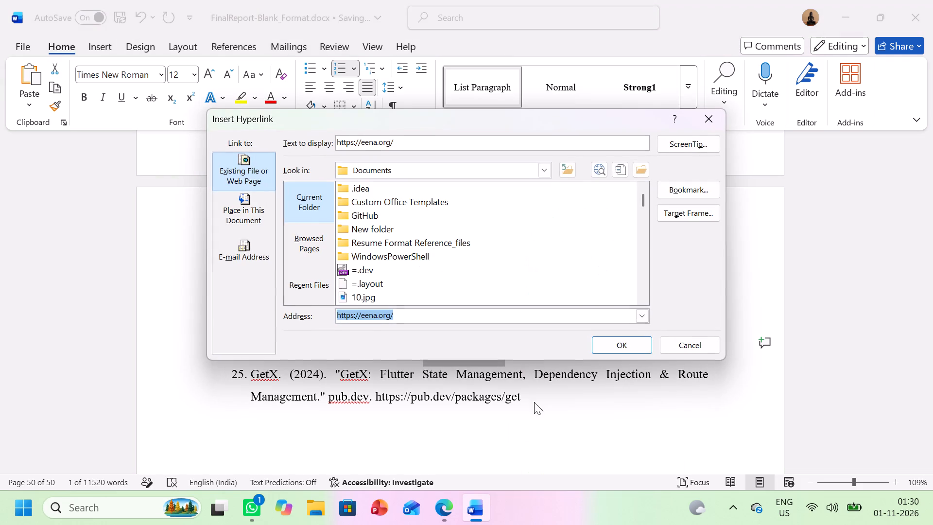
click(628, 348)
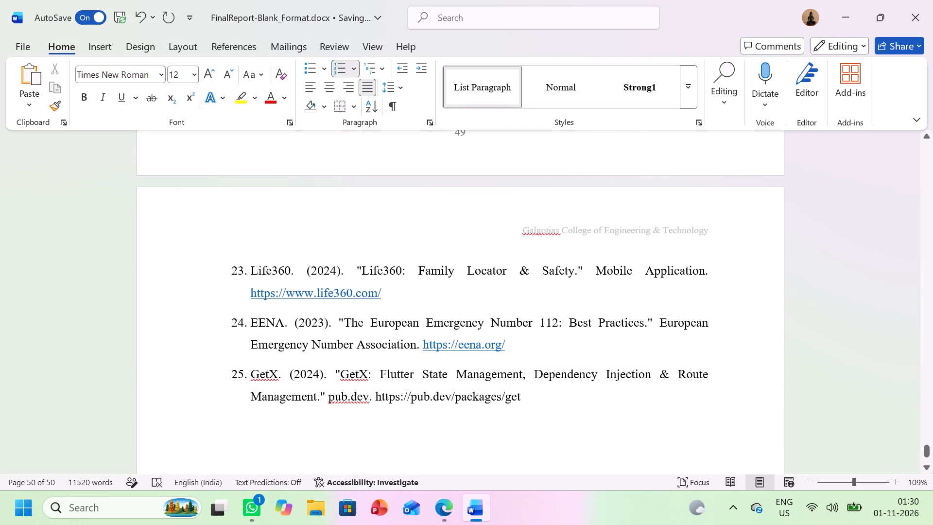
drag(375, 395, 507, 399)
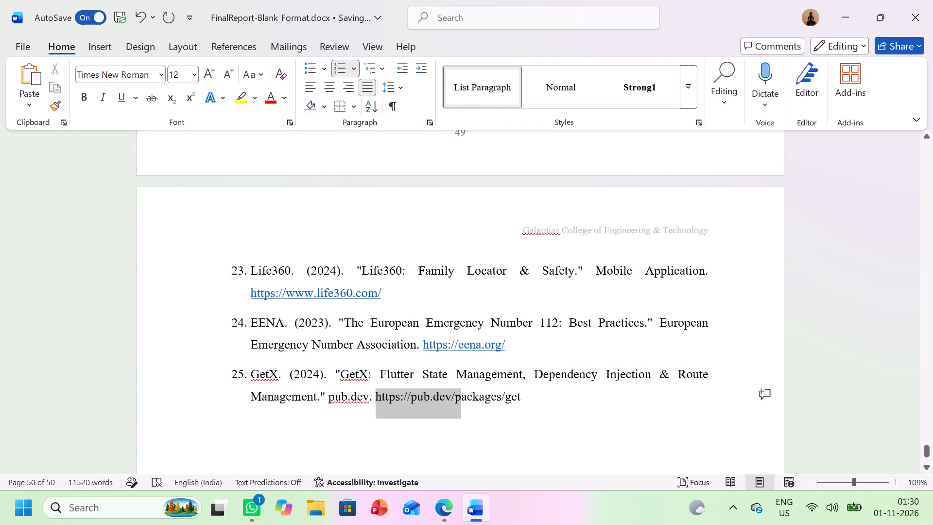
drag(507, 399, 523, 400)
right_click(523, 400)
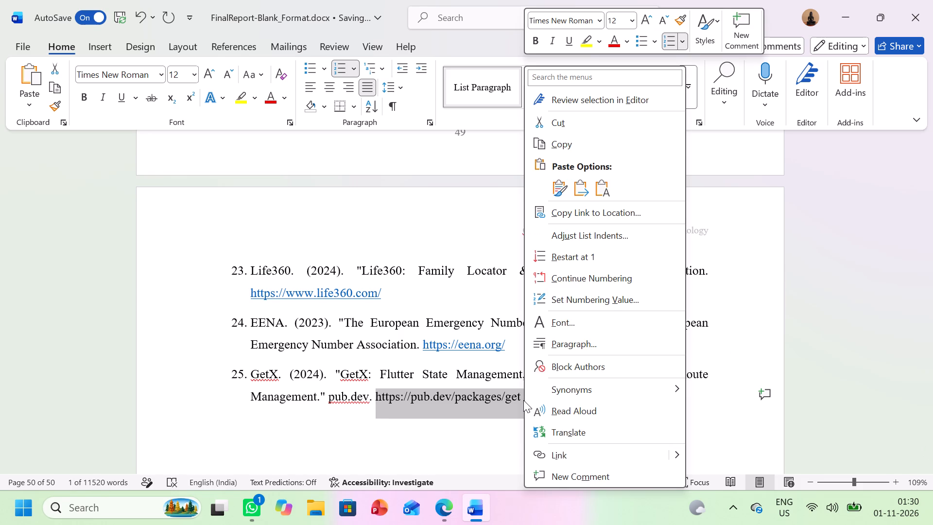
click(556, 453)
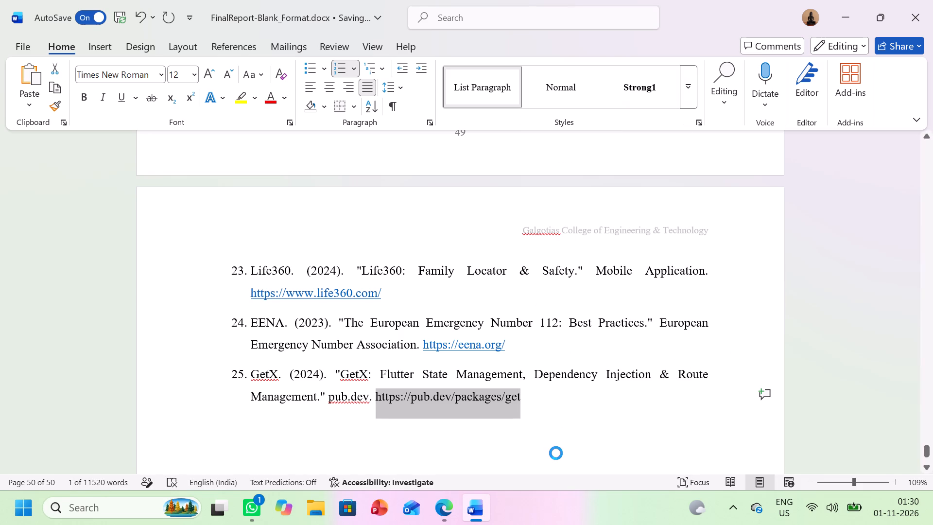
click(626, 342)
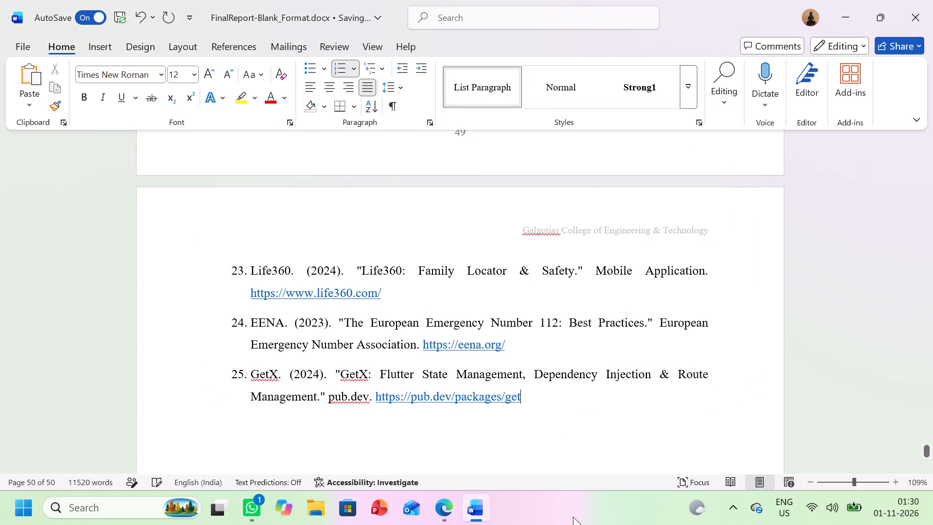
Review the report's last page and its front matter, from the title page through the list of figures, abstract and keywords.
scroll(578, 445, down, 4)
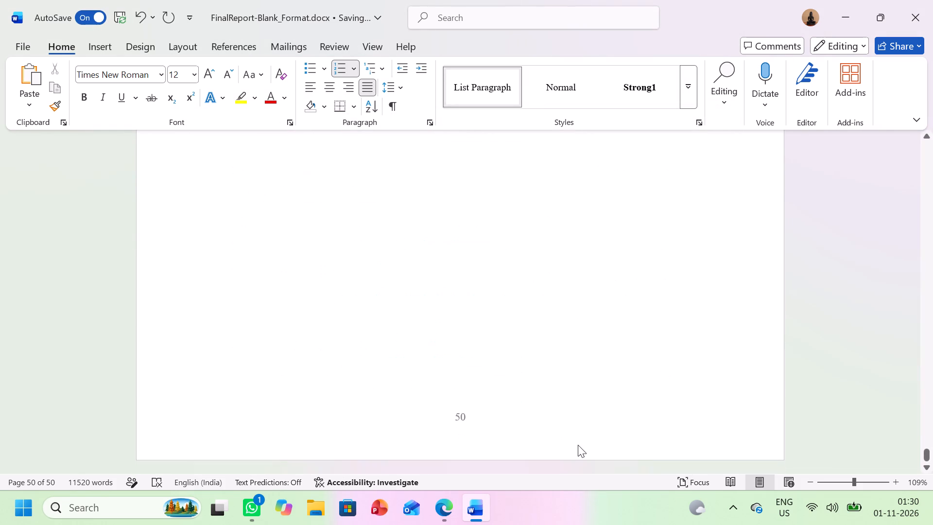
scroll(370, 384, up, 20)
scroll(370, 384, up, 10)
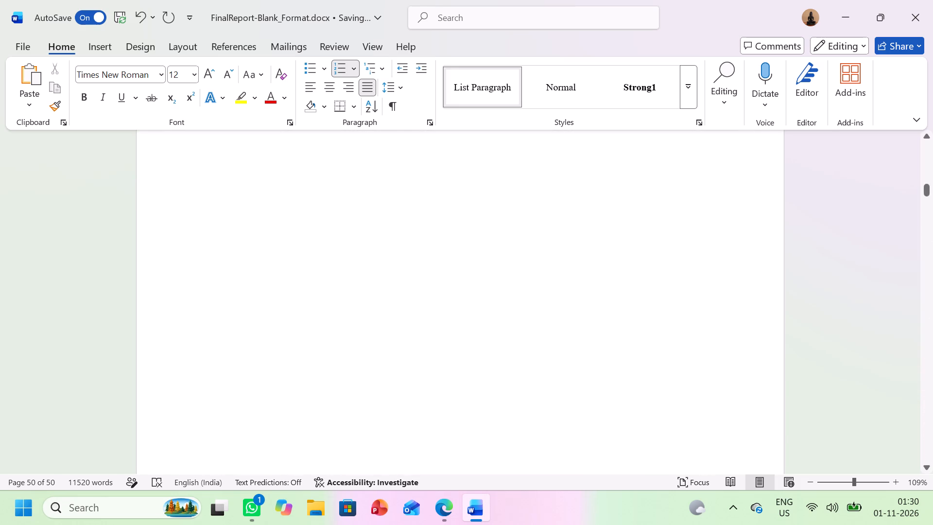
scroll(370, 384, up, 8)
scroll(370, 384, up, 20)
scroll(370, 384, up, 7)
scroll(370, 384, down, 2)
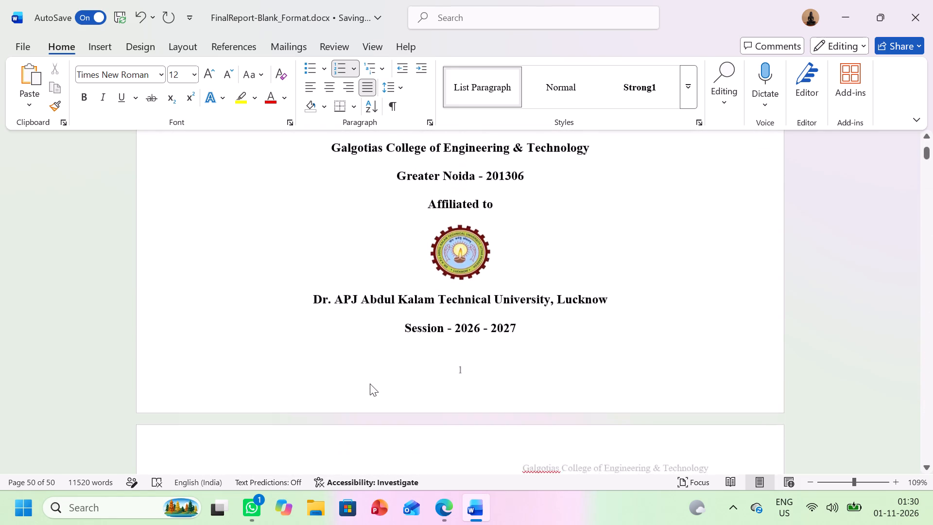
scroll(370, 384, down, 7)
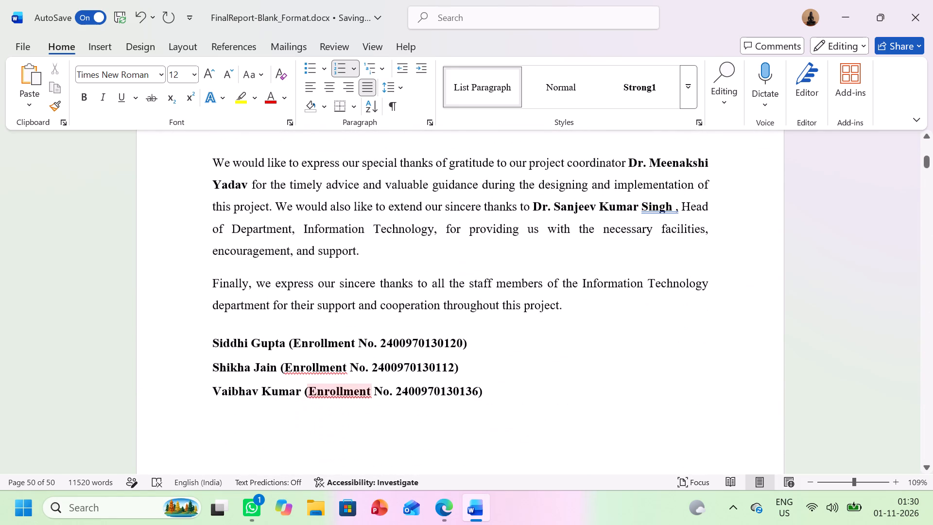
scroll(370, 384, down, 7)
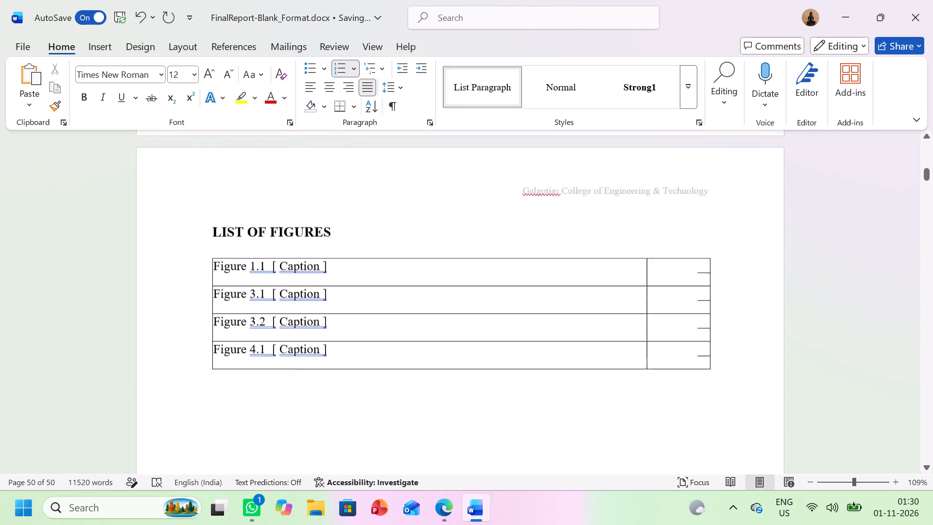
scroll(370, 384, down, 18)
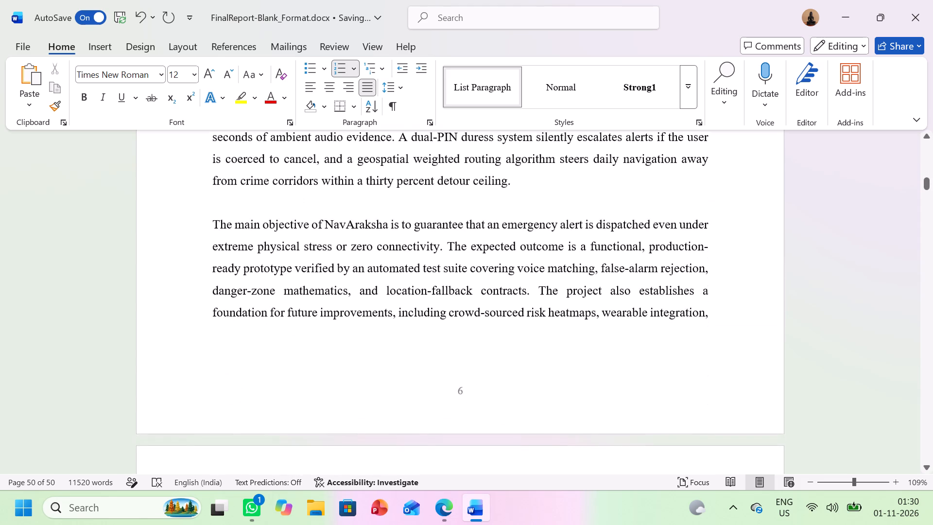
scroll(370, 384, down, 3)
scroll(370, 384, up, 1)
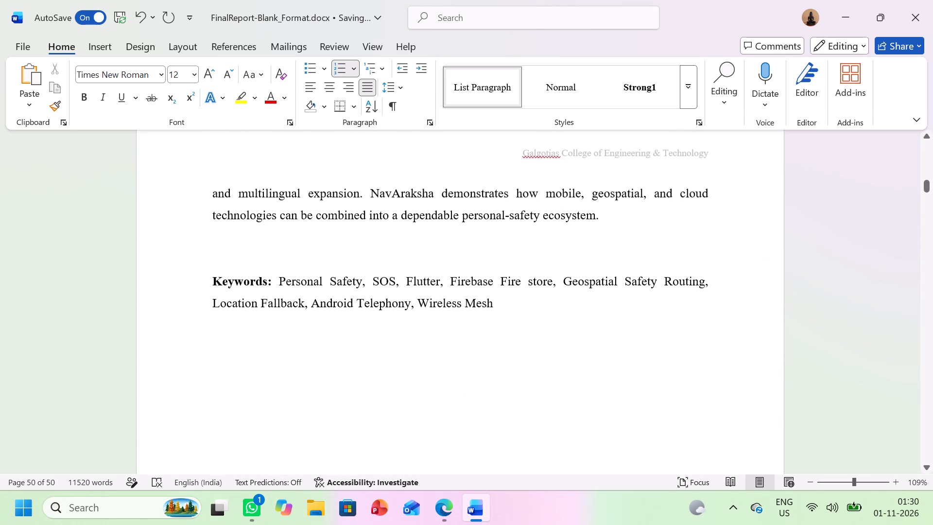
scroll(329, 271, down, 2)
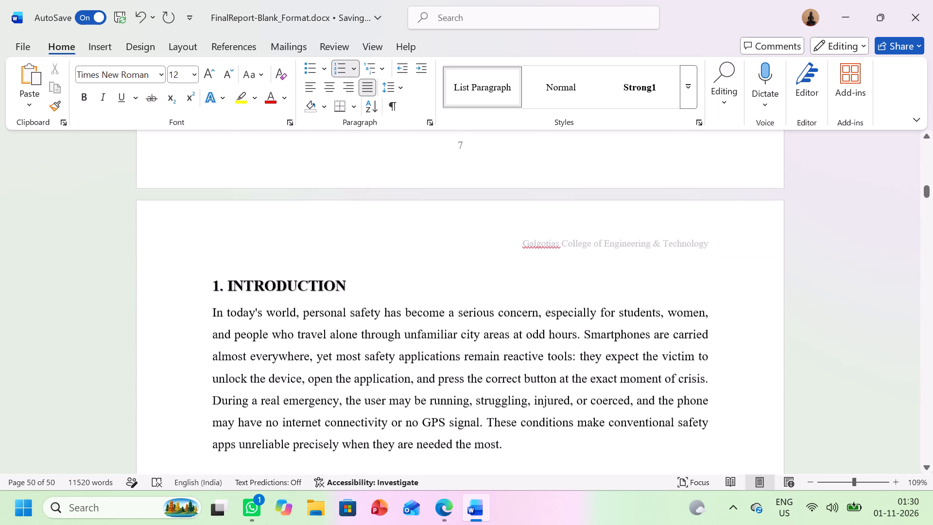
Review the formatting and page layout of the body chapters, from 1. Introduction to the start of 3. Implementation.
scroll(329, 271, down, 2)
ctrl+scroll(329, 271, up, 1)
ctrl+scroll(329, 271, down, 1)
scroll(329, 271, down, 3)
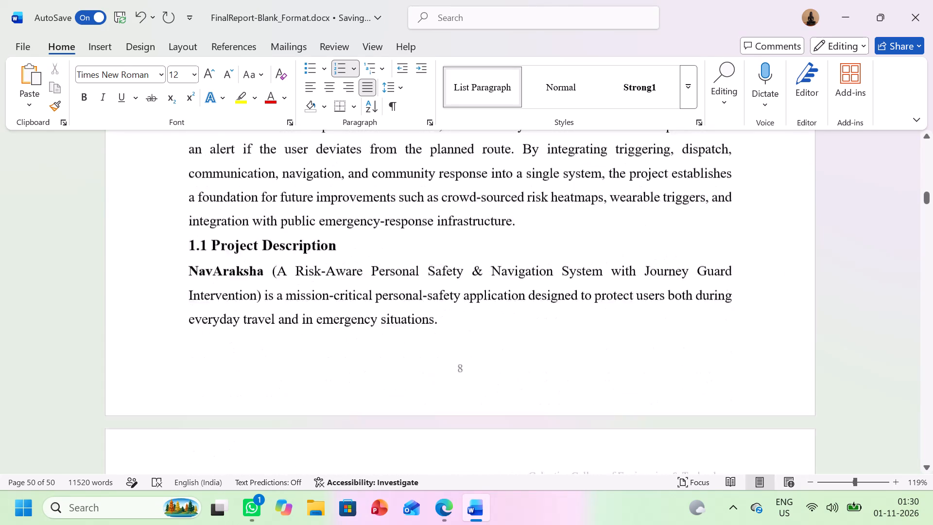
scroll(329, 271, down, 4)
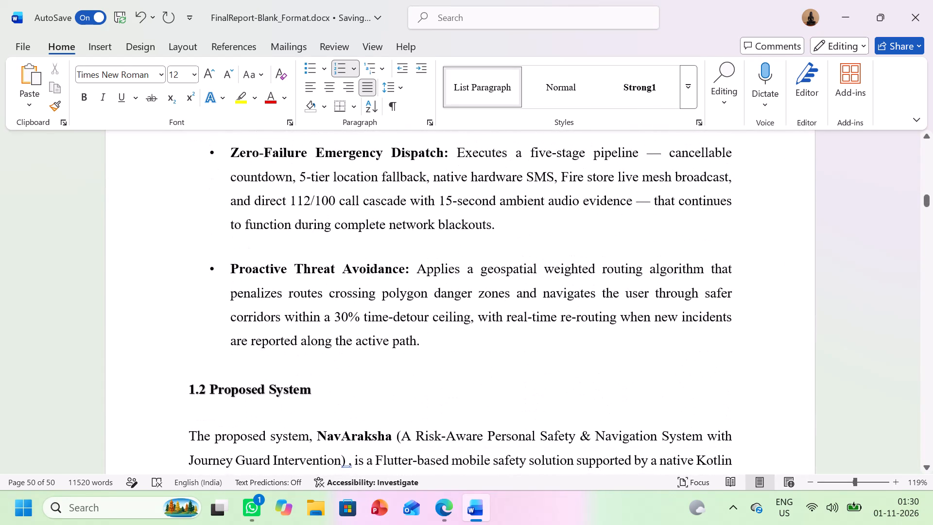
scroll(329, 271, down, 4)
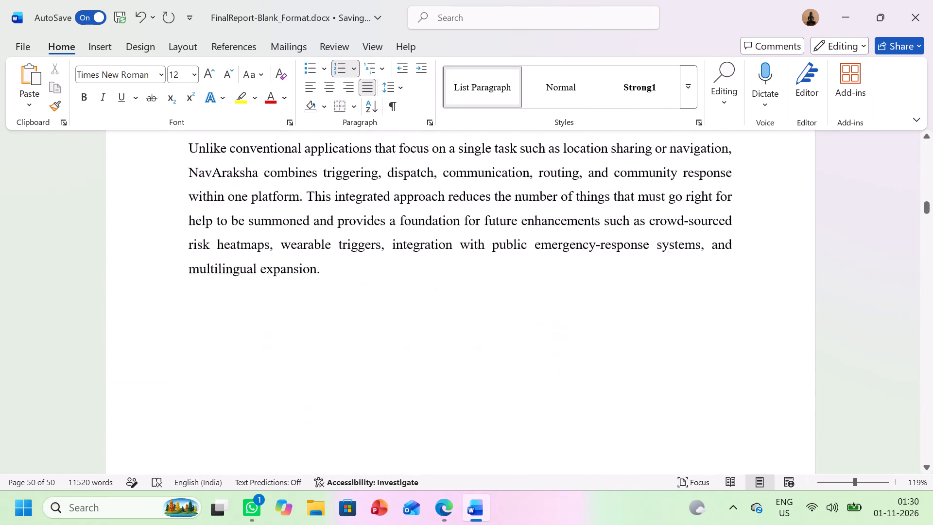
scroll(329, 271, down, 6)
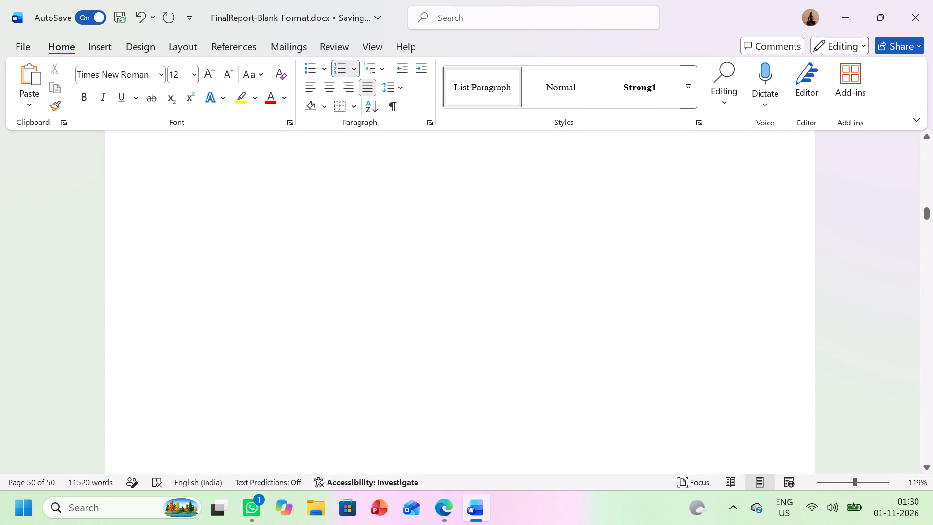
scroll(329, 271, down, 2)
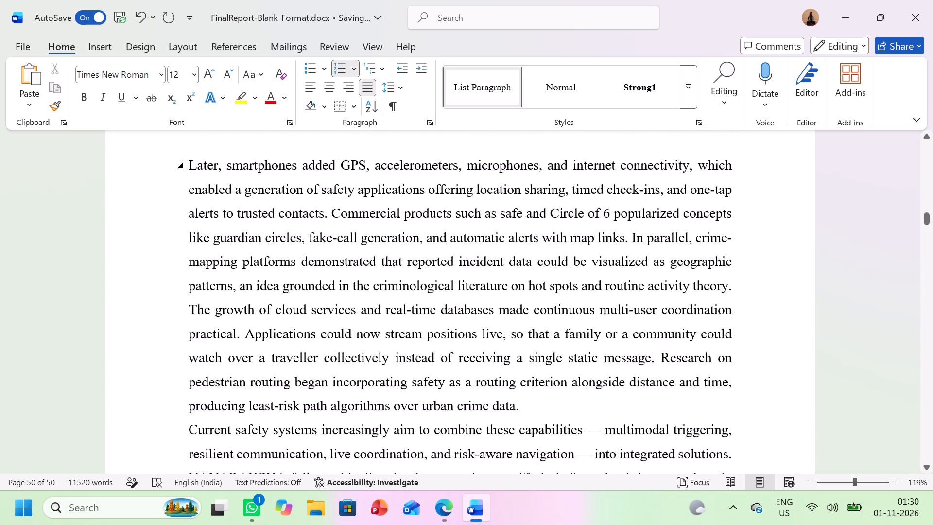
scroll(329, 271, down, 5)
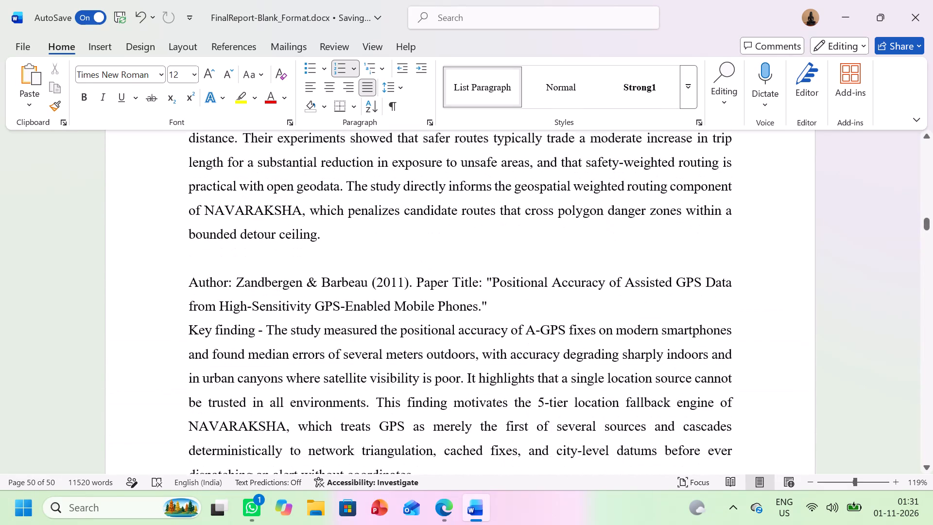
scroll(329, 271, down, 2)
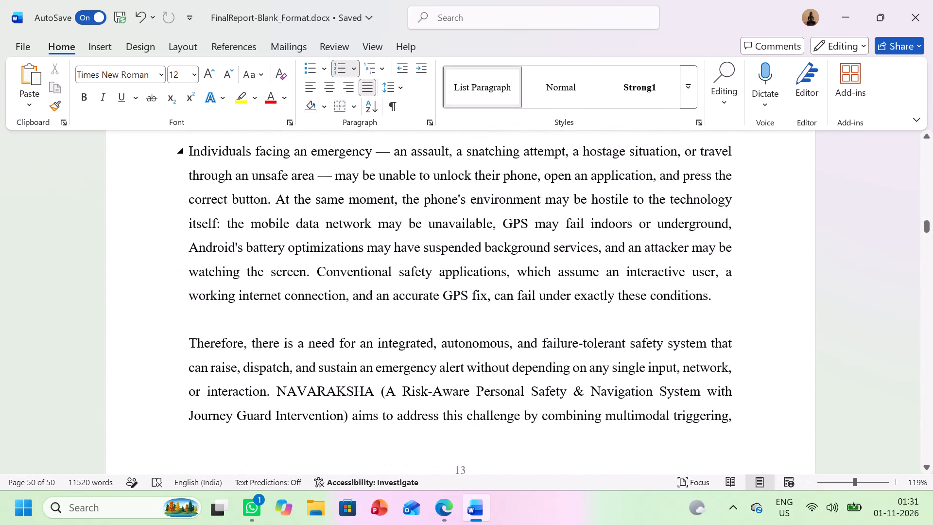
scroll(350, 236, up, 1)
click(354, 205)
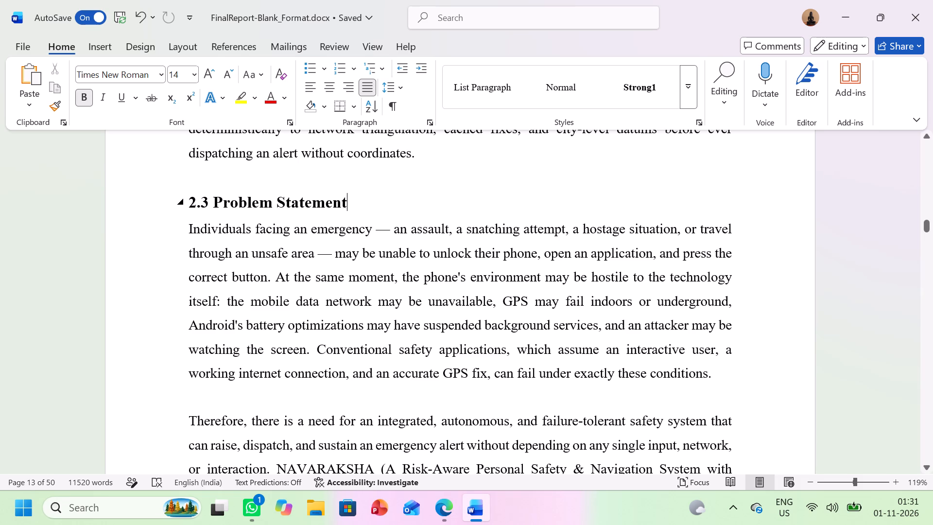
scroll(354, 205, down, 2)
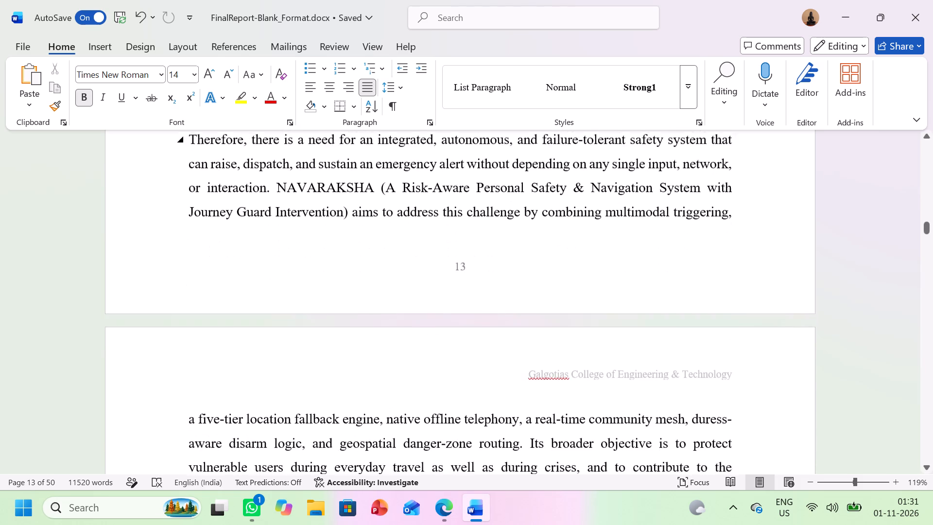
scroll(354, 205, down, 3)
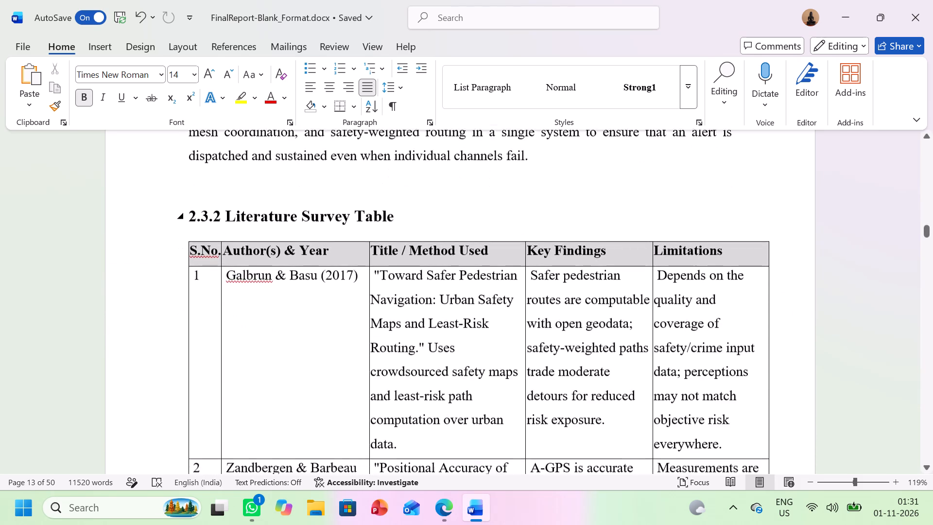
scroll(354, 205, down, 6)
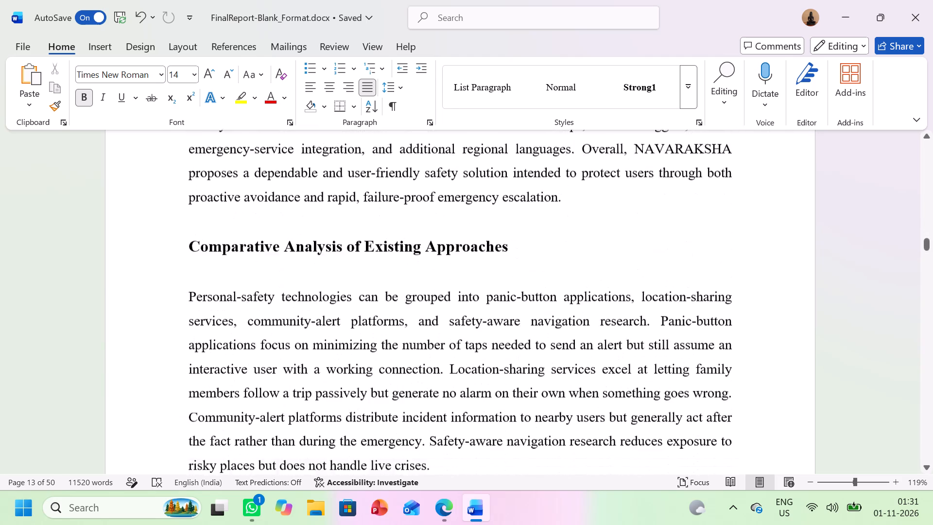
scroll(354, 205, down, 9)
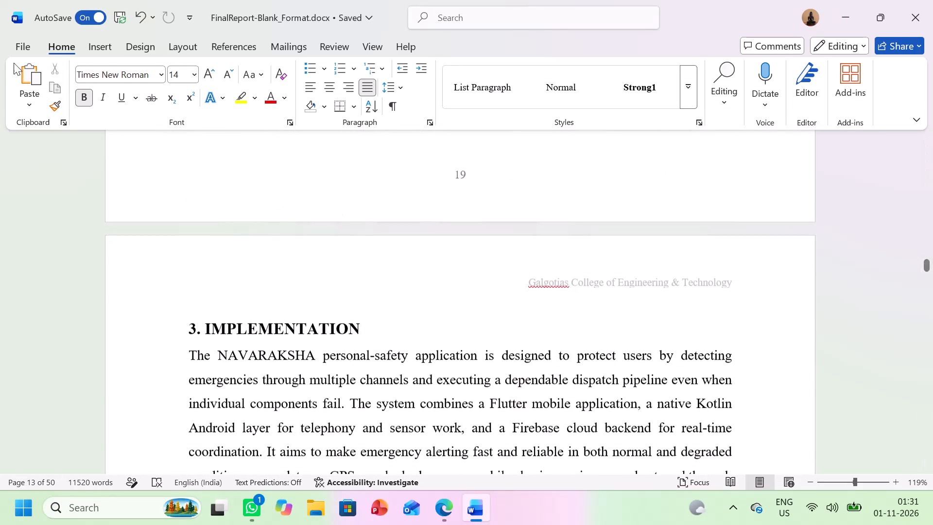
Save the final report document.
click(11, 42)
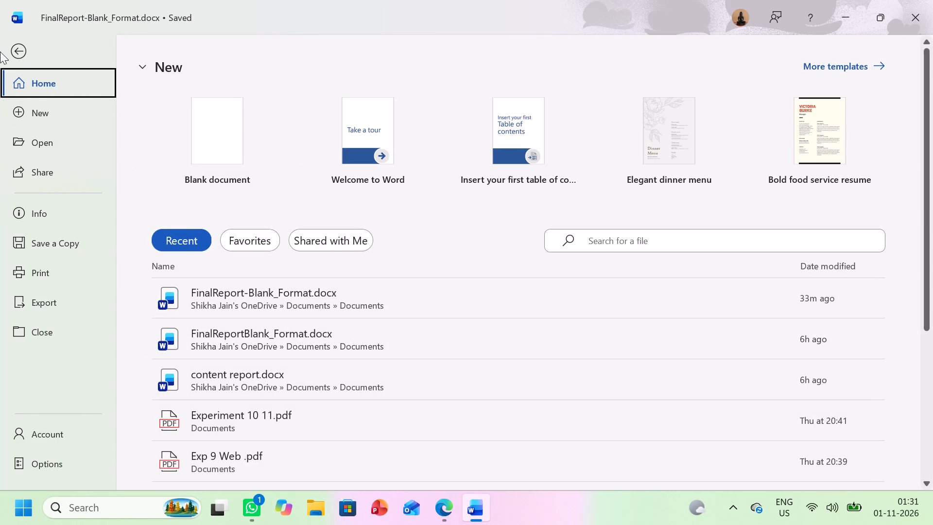
click(18, 48)
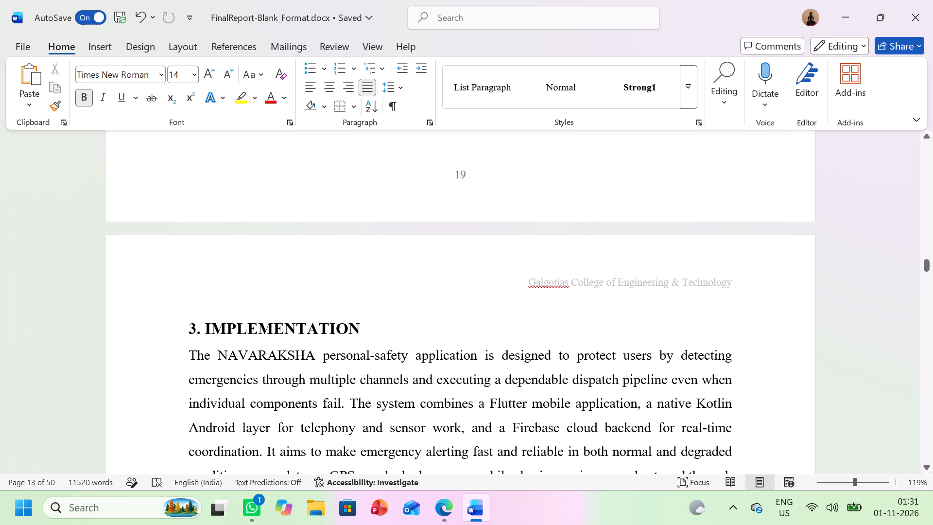
key(ctrl+s)
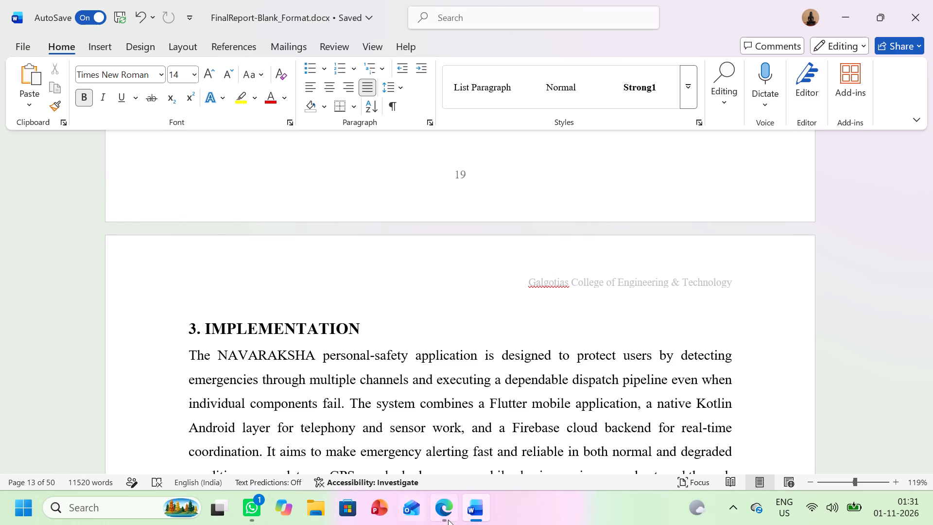
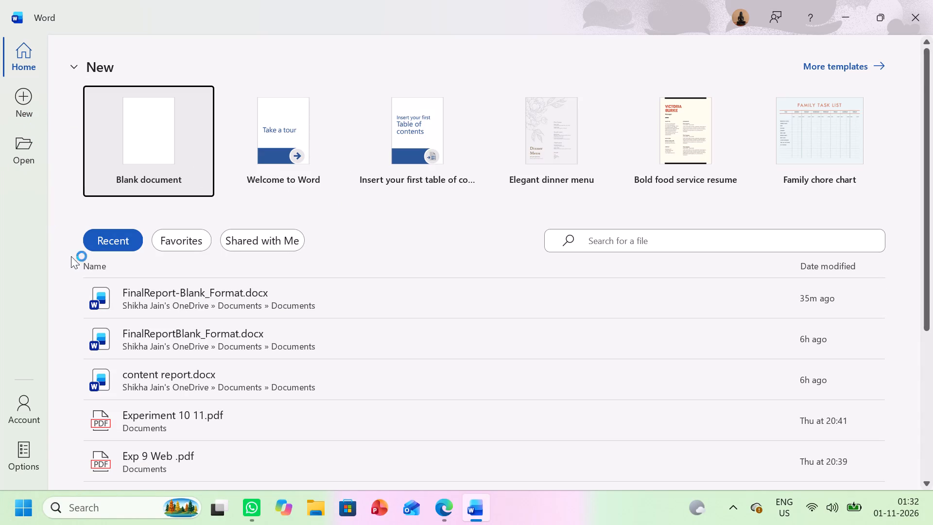
Reopen the recent document FinalReport-Blank_Format.docx to check its opening pages.
click(152, 316)
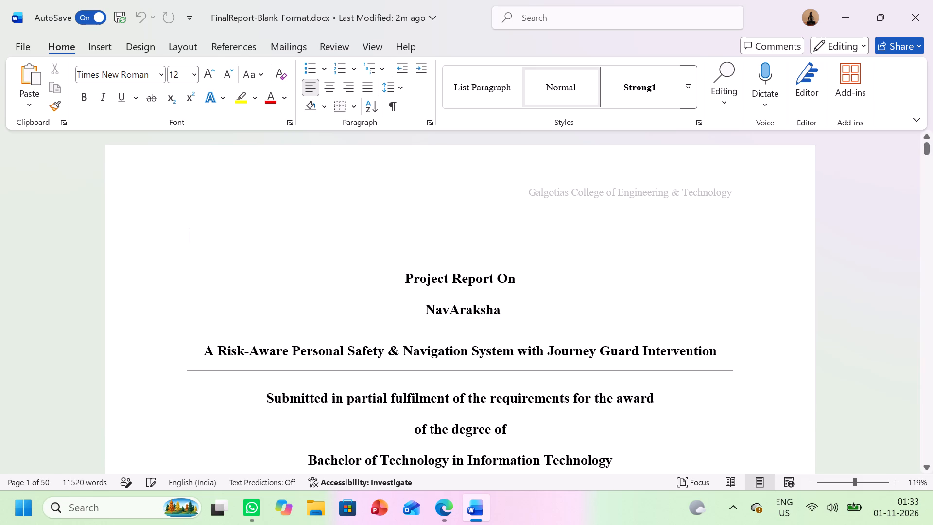
scroll(251, 263, down, 5)
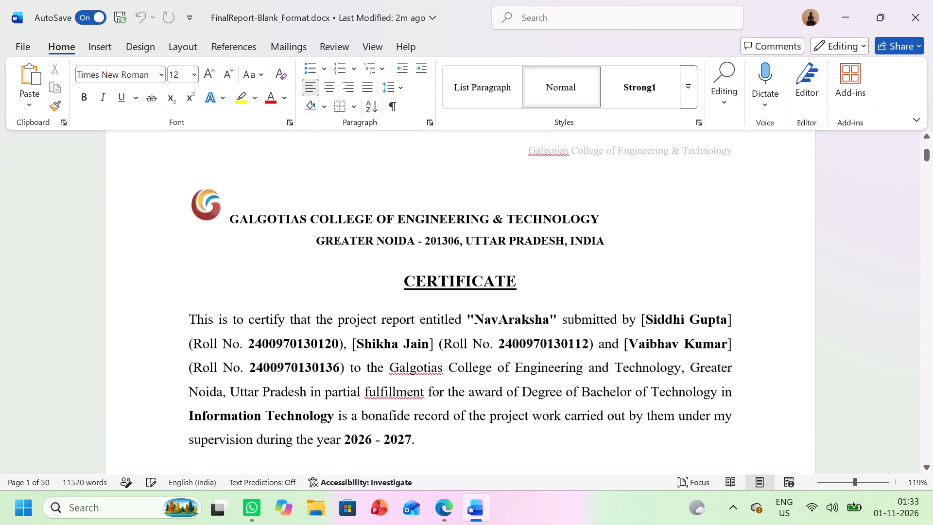
Reopen the recent document FinalReport-Blank_Format.docx and check its opening pages around the title page and certificate.
scroll(251, 263, down, 2)
click(14, 47)
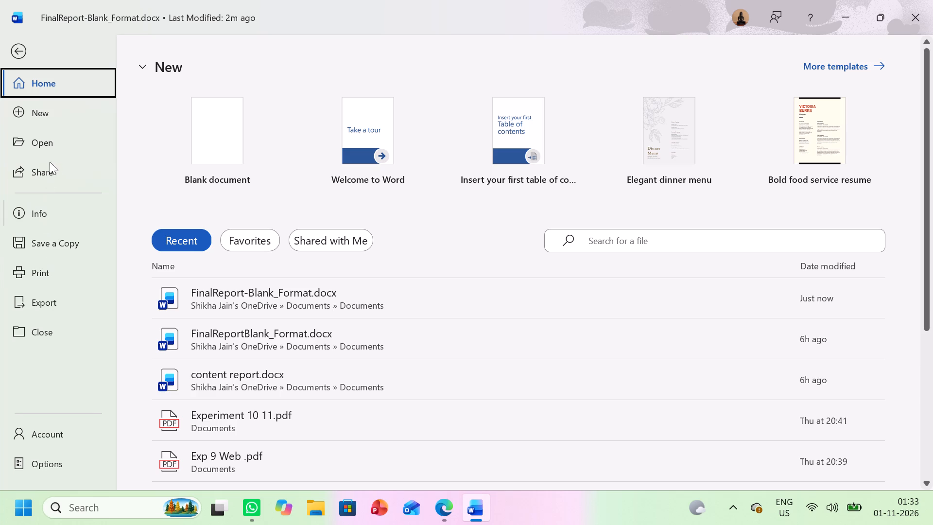
click(220, 293)
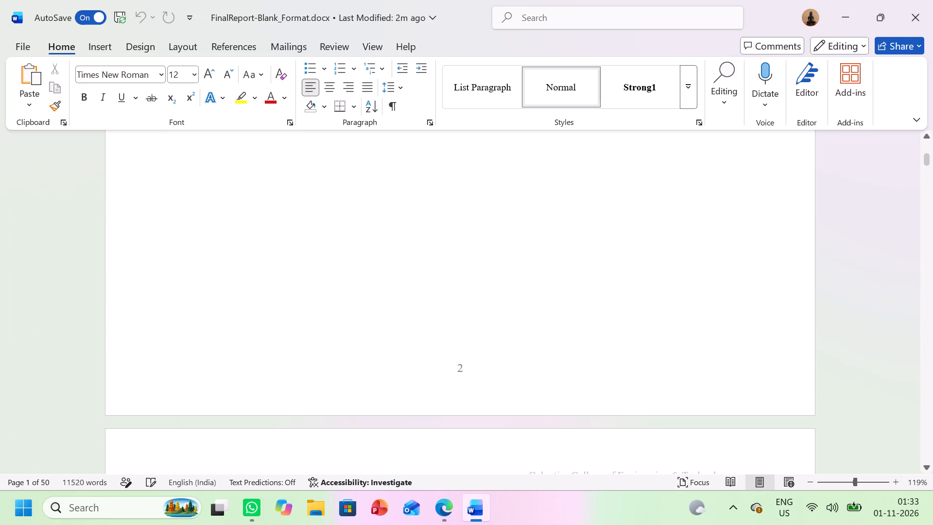
scroll(214, 234, down, 1)
scroll(214, 234, up, 20)
scroll(214, 234, up, 19)
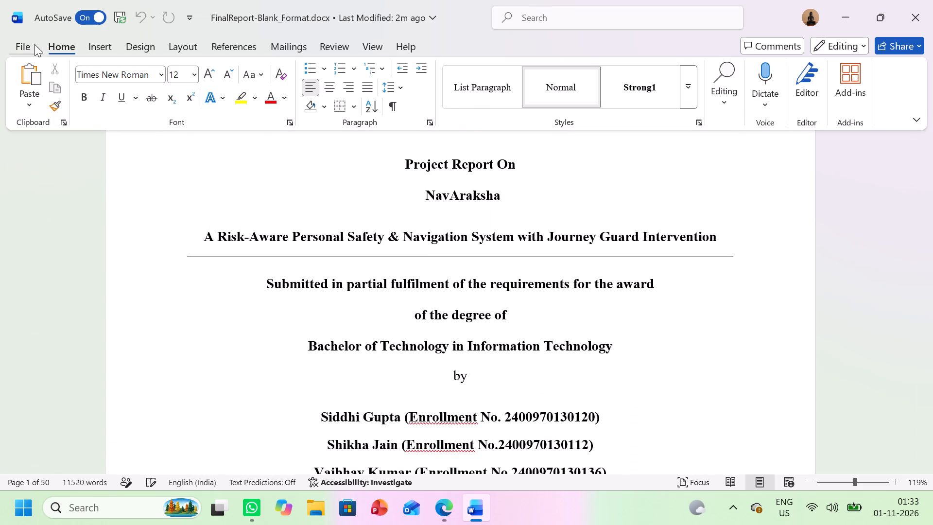
Print the whole report with Microsoft Print to PDF, saving the output in the Documents folder as report..v.
click(35, 46)
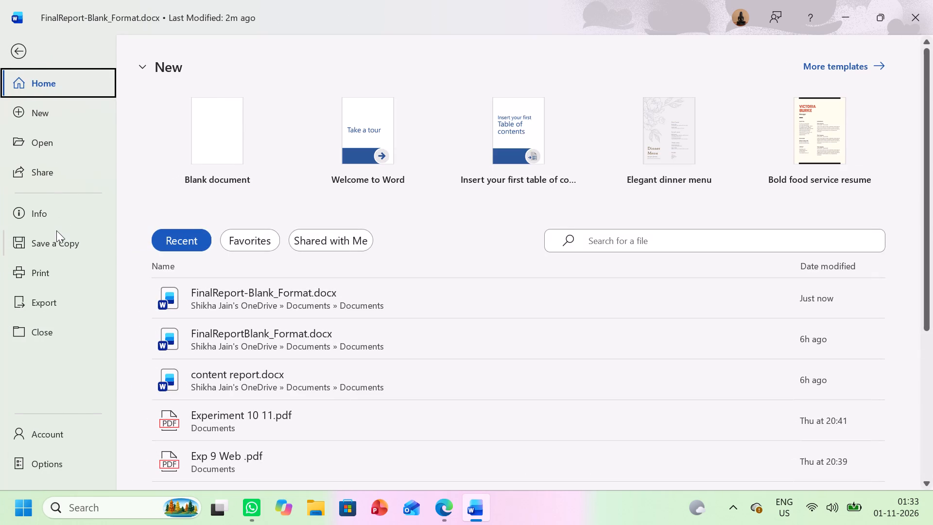
click(53, 270)
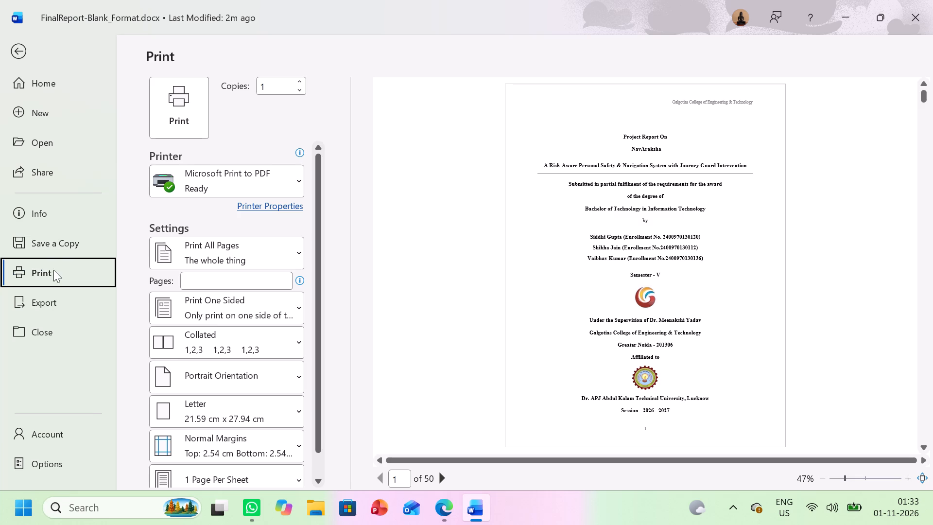
click(173, 97)
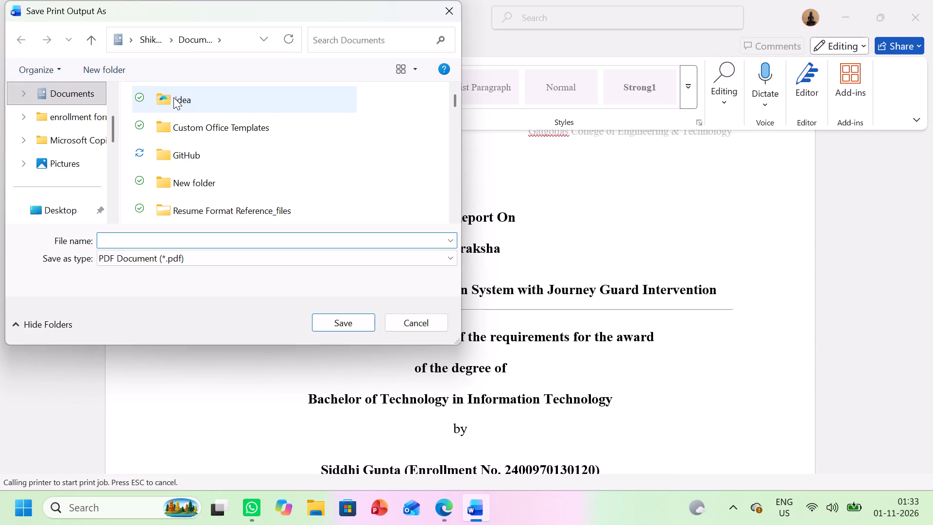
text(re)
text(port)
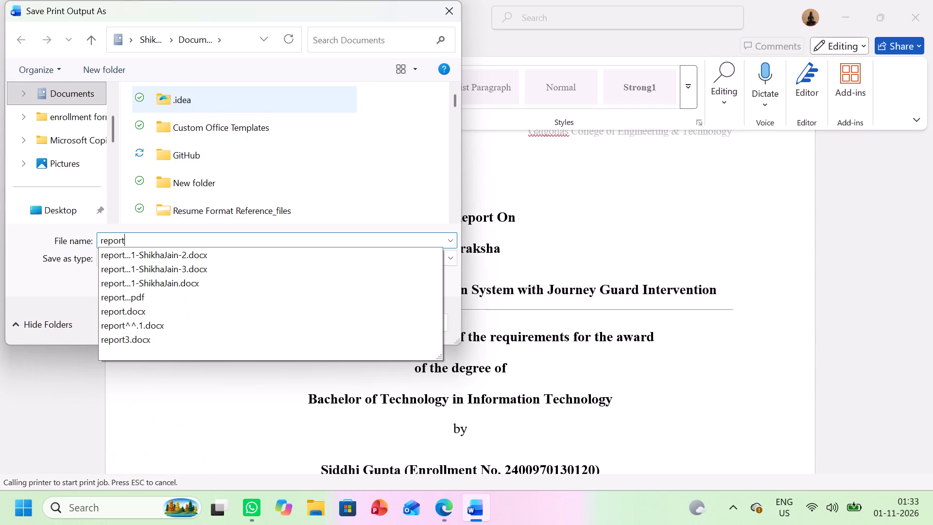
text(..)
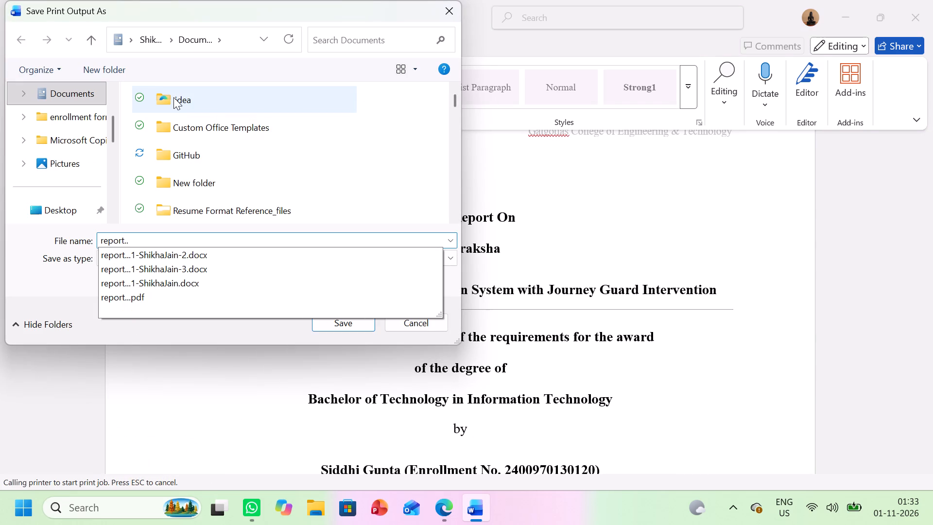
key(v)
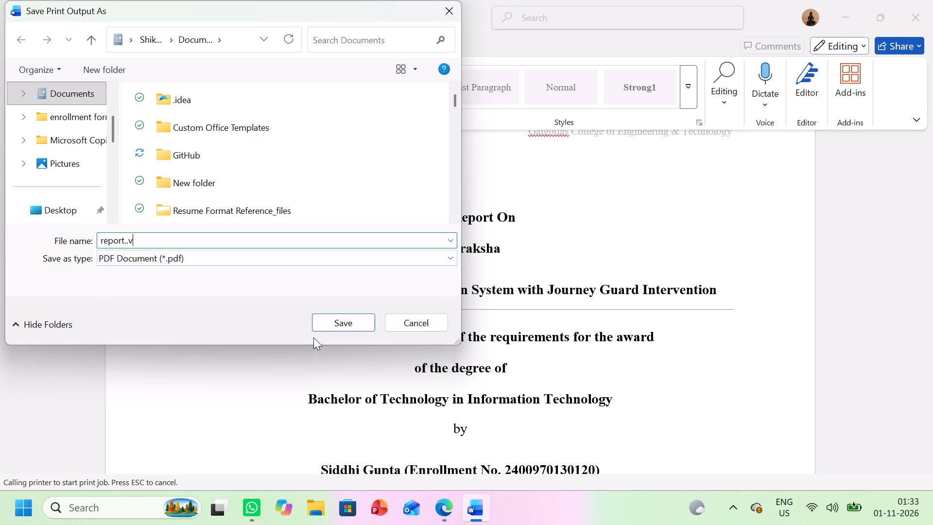
click(342, 322)
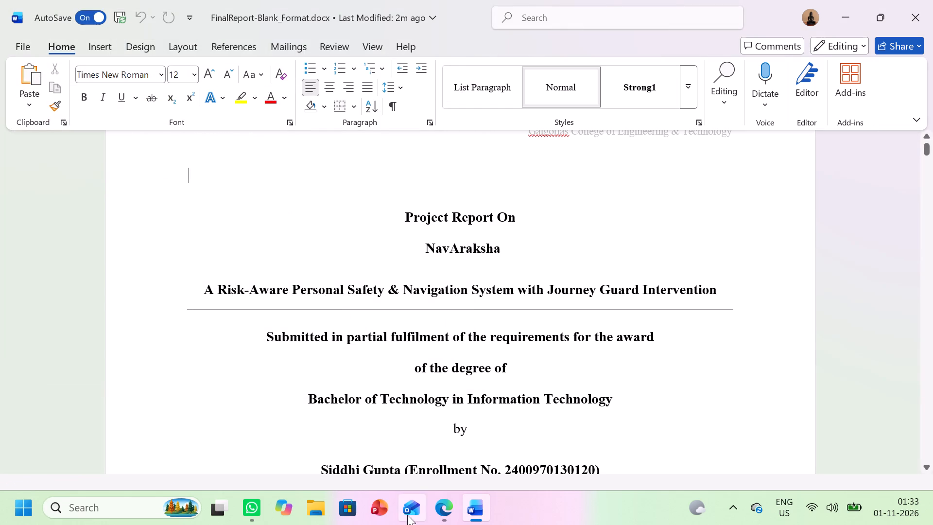